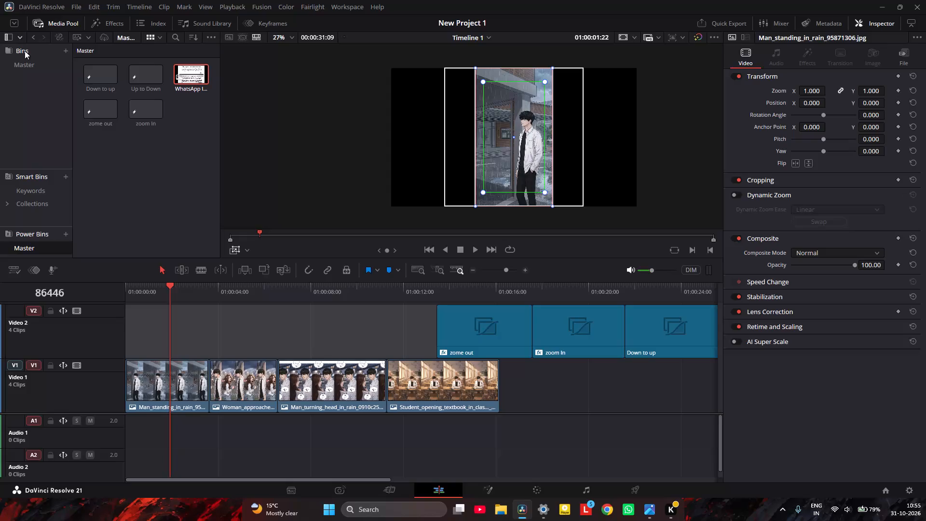
# Look through the clips and saved adjustment presets in the project's Master bin and check the smart bins.
pyautogui.click(29, 59)
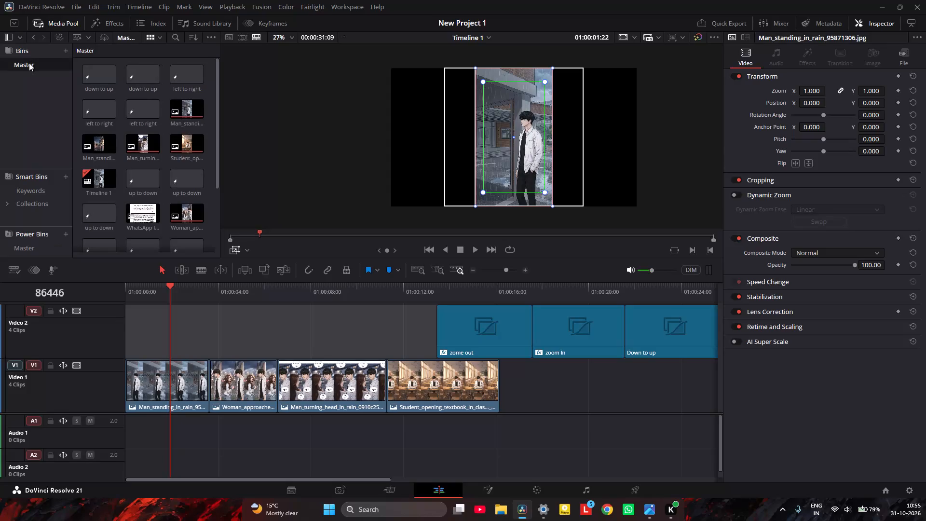
pyautogui.scroll(-7, 166, 164)
pyautogui.scroll(10, 166, 166)
pyautogui.scroll(-2, 167, 183)
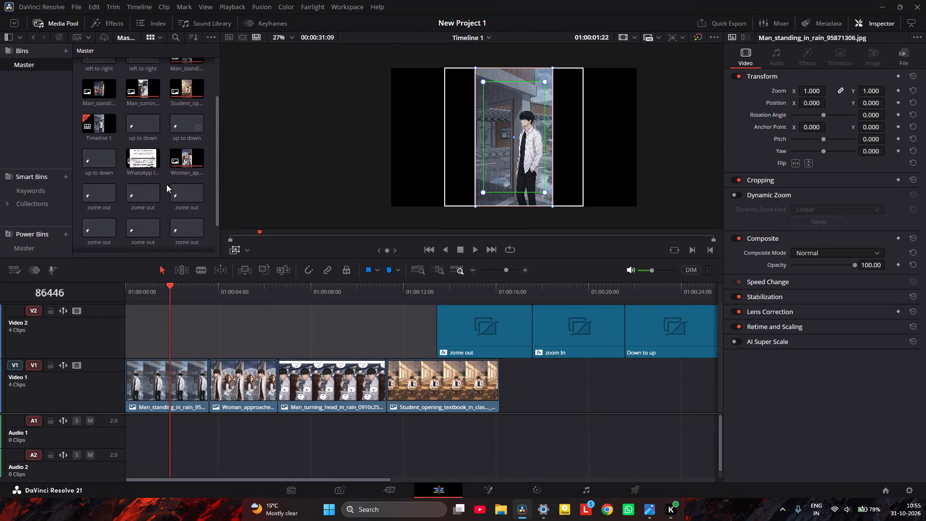
pyautogui.scroll(-2, 166, 185)
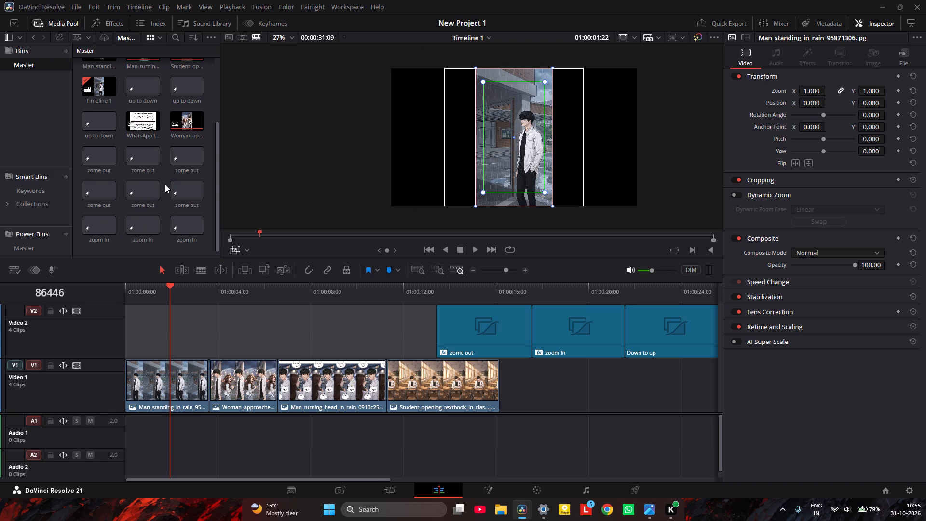
pyautogui.scroll(5, 148, 137)
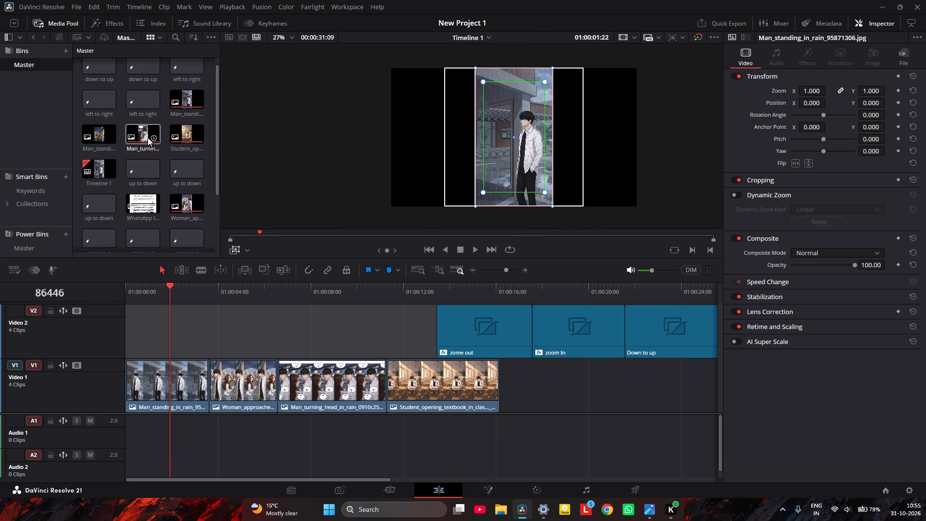
pyautogui.scroll(8, 148, 137)
pyautogui.scroll(-10, 148, 137)
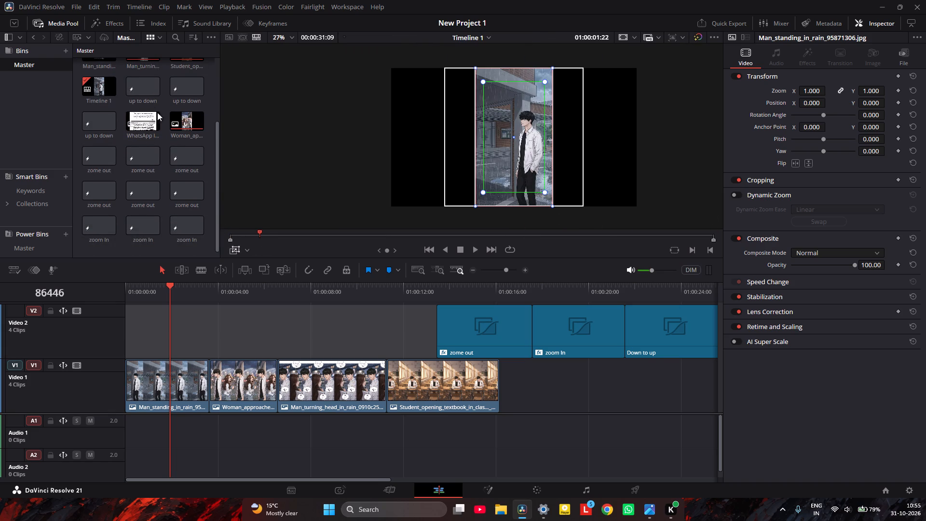
pyautogui.scroll(14, 167, 117)
pyautogui.click(158, 38)
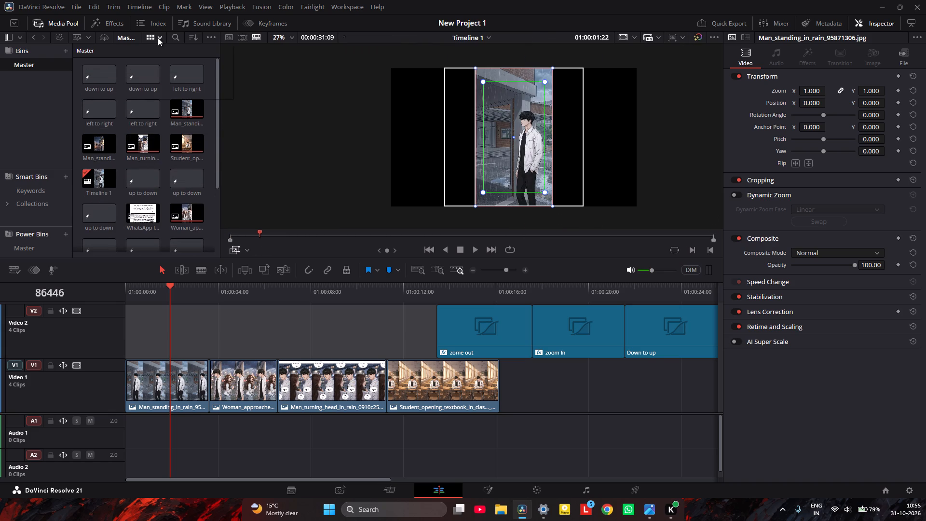
pyautogui.click(158, 38)
pyautogui.click(43, 105)
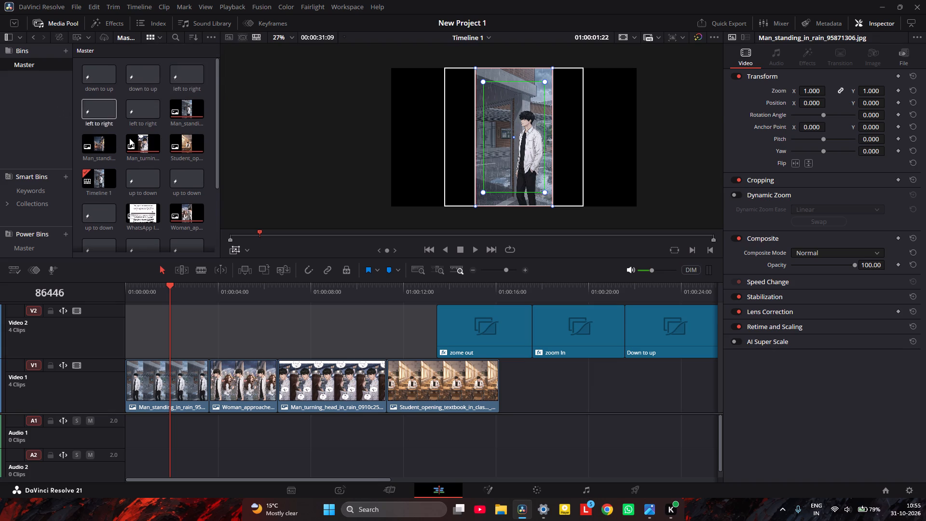
pyautogui.scroll(-8, 170, 148)
pyautogui.click(28, 68)
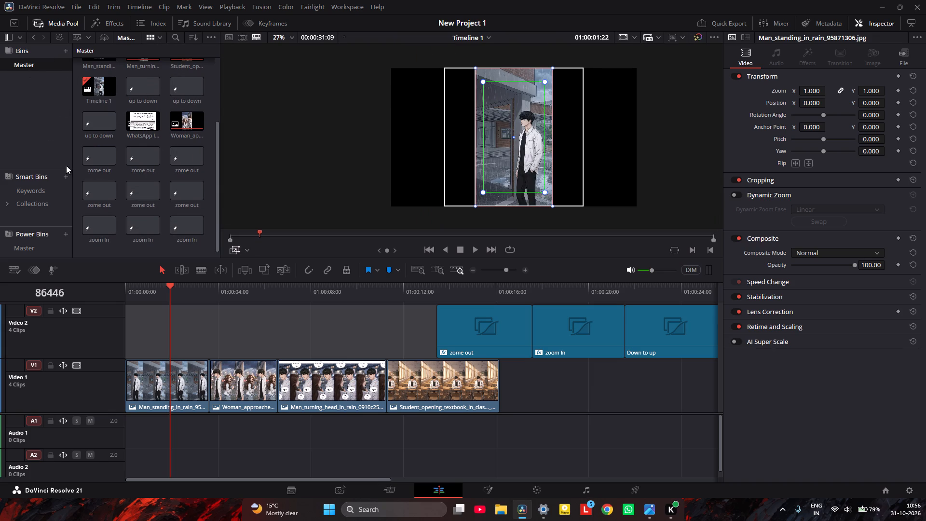
pyautogui.click(34, 174)
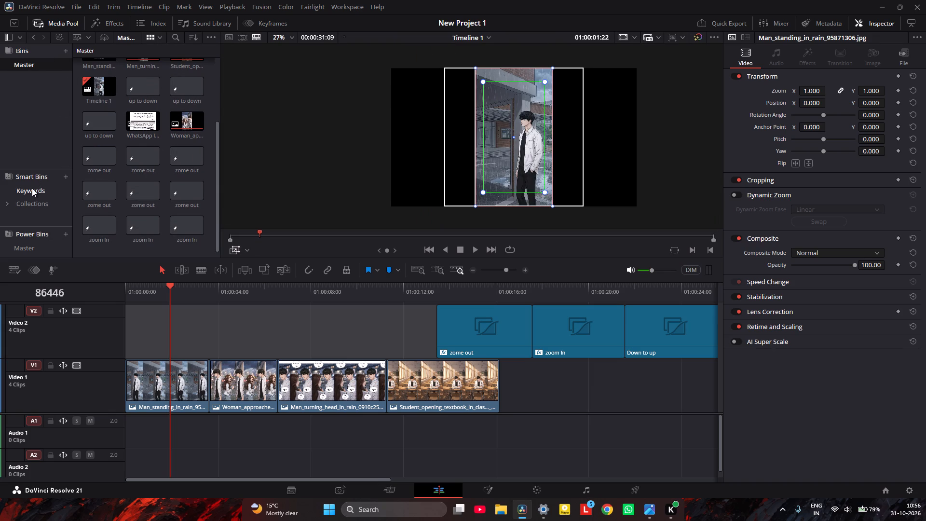
pyautogui.click(32, 188)
pyautogui.click(31, 169)
# Add an Adjustment Clip from the favorite effects to the very start of the Video 2 track.
pyautogui.click(103, 19)
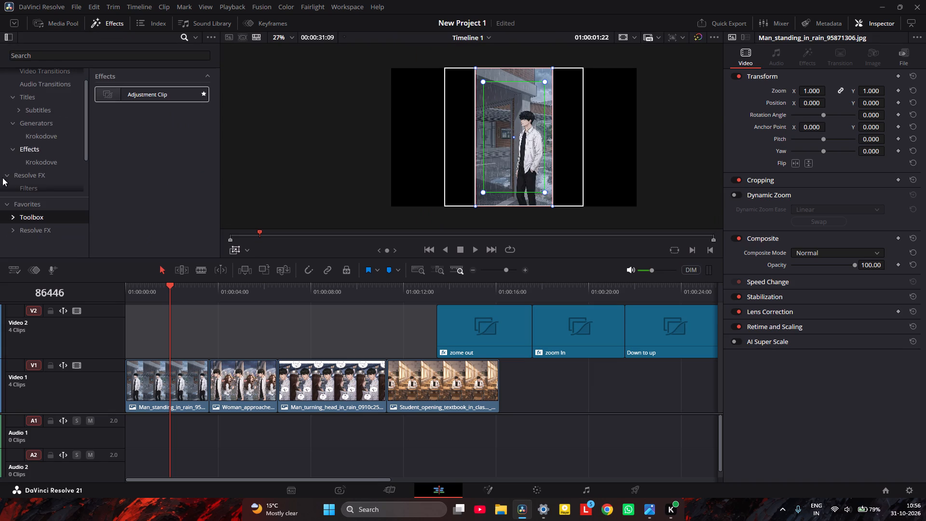
pyautogui.click(45, 226)
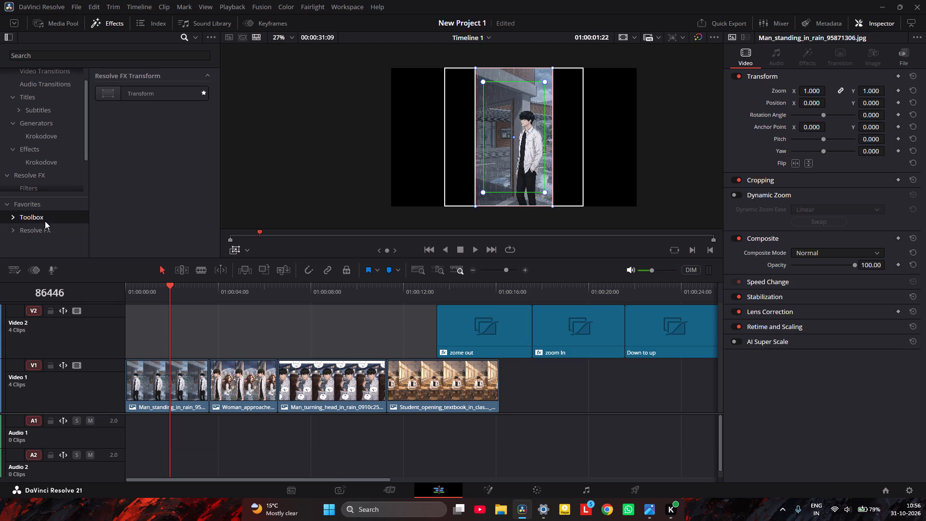
pyautogui.click(45, 221)
pyautogui.moveTo(146, 97); pyautogui.dragTo(133, 344)
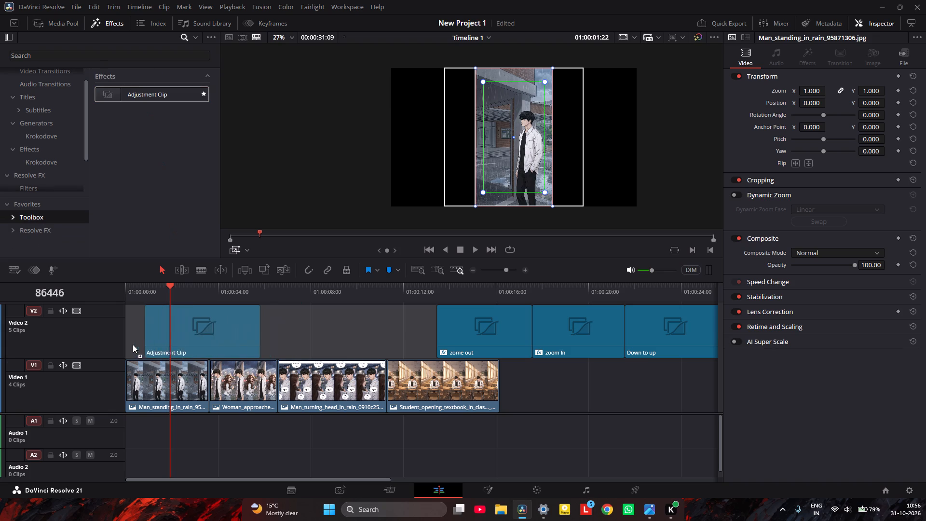
pyautogui.moveTo(133, 344); pyautogui.dragTo(116, 350)
# Apply the favorite Resolve FX Transform effect to the new adjustment clip on Video 2.
pyautogui.click(50, 234)
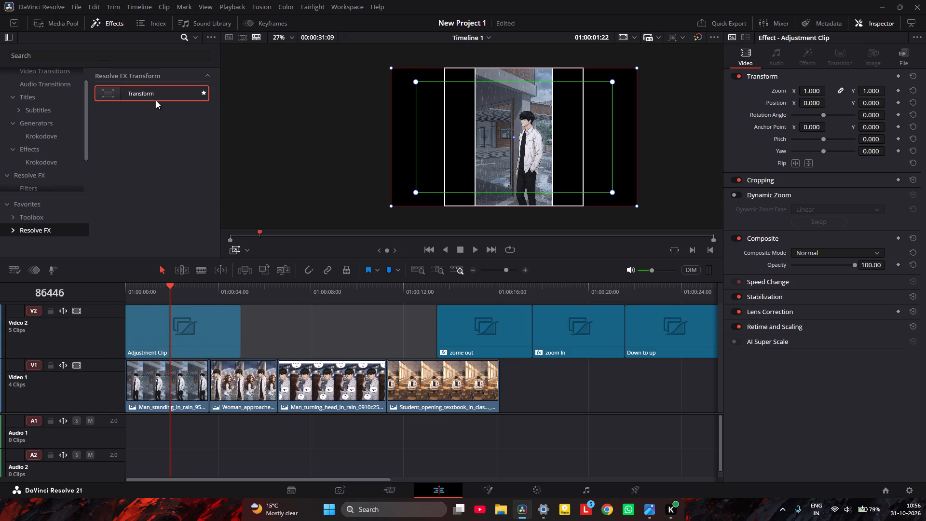
pyautogui.moveTo(155, 95); pyautogui.dragTo(143, 337)
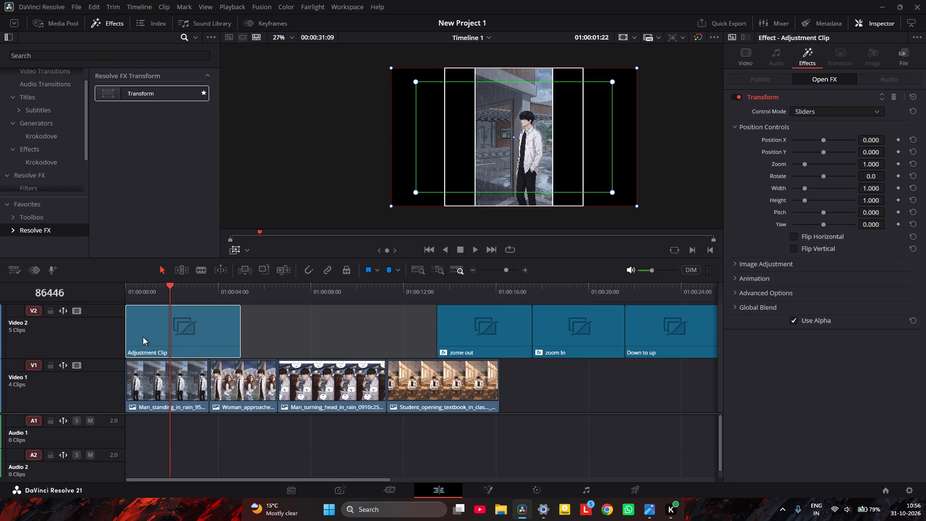
pyautogui.click(141, 337)
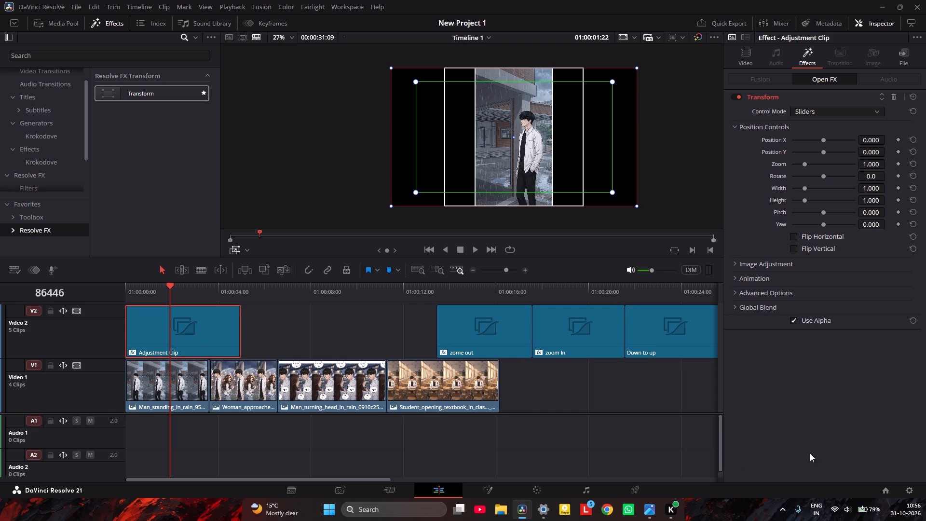
# Inspect the zome out clip's Transform settings and play the timeline from the start to review the new adjustment clip.
pyautogui.click(194, 341)
pyautogui.moveTo(170, 288); pyautogui.dragTo(161, 350)
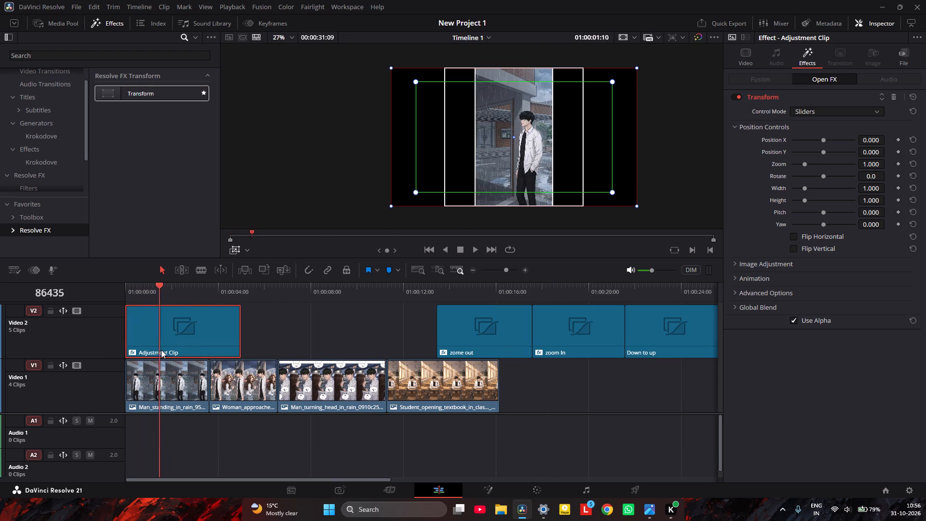
pyautogui.moveTo(161, 350); pyautogui.dragTo(497, 371)
pyautogui.click(476, 341)
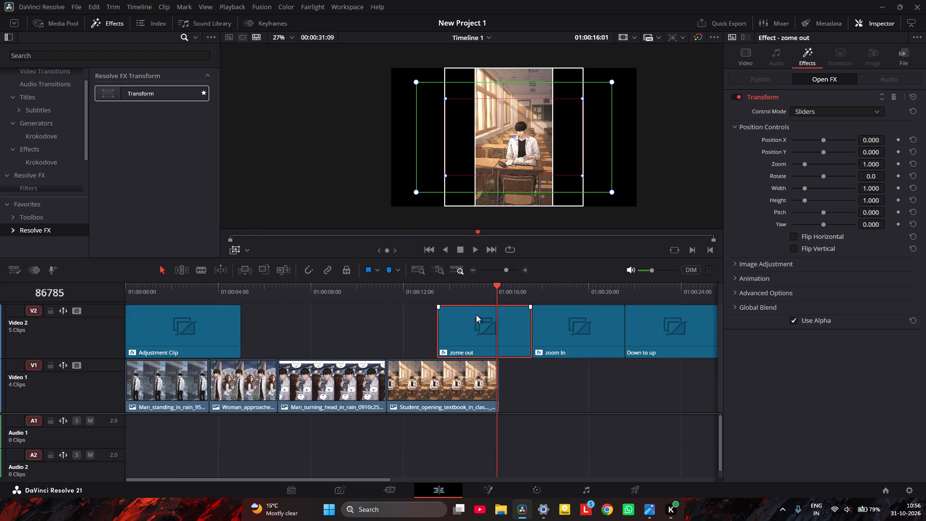
pyautogui.moveTo(499, 288); pyautogui.dragTo(10, 302)
pyautogui.click(182, 333)
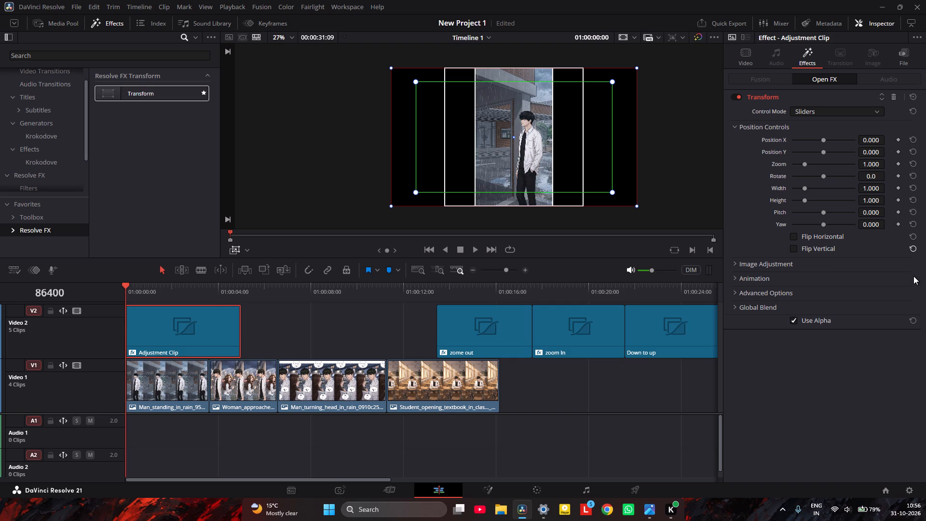
pyautogui.press('space')
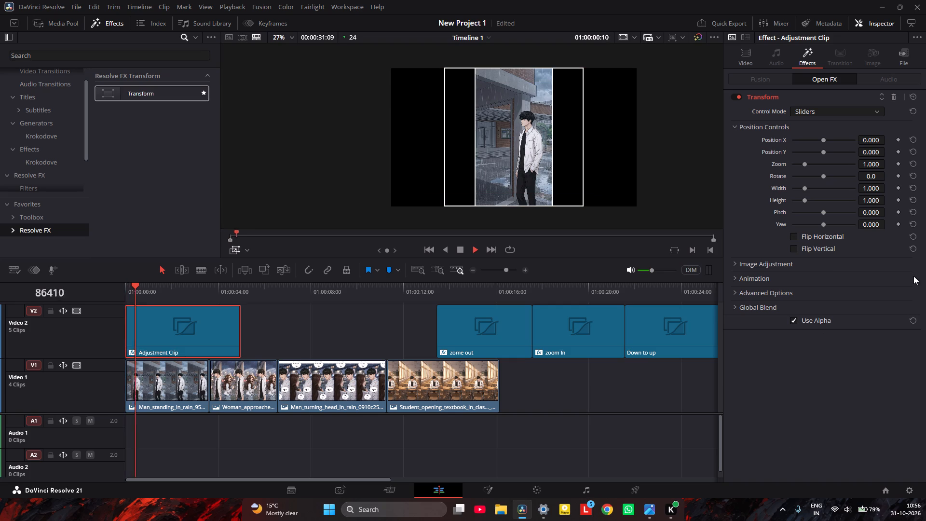
pyautogui.press('space')
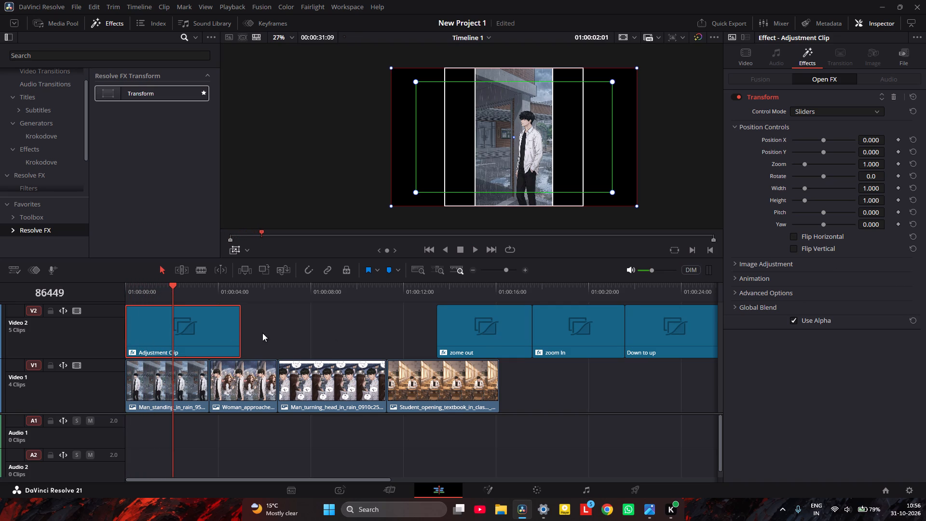
pyautogui.click(224, 332)
pyautogui.press('space')
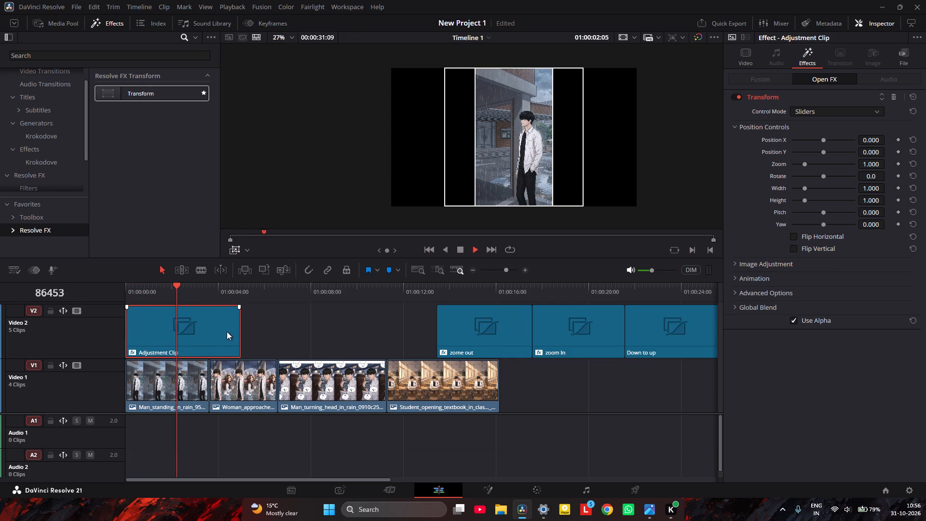
pyautogui.click(165, 387)
pyautogui.click(165, 344)
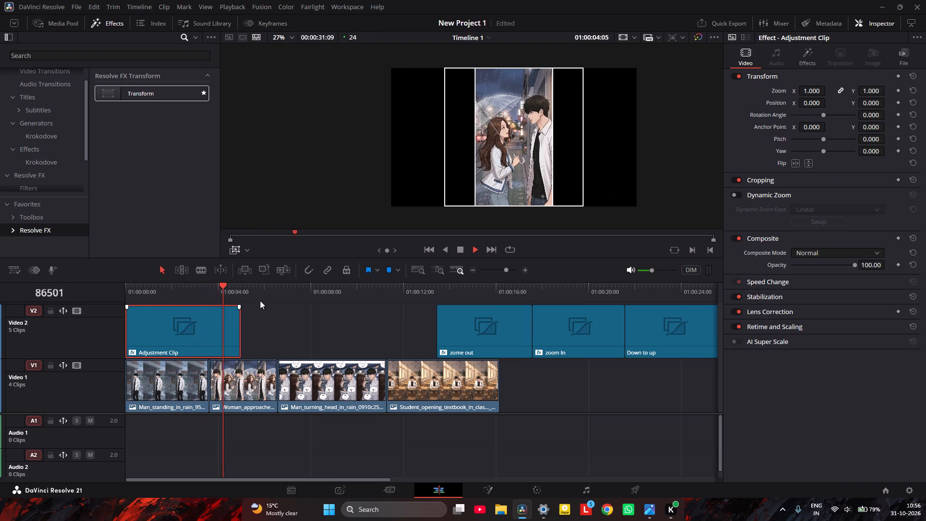
pyautogui.press('space')
pyautogui.moveTo(228, 290); pyautogui.dragTo(124, 303)
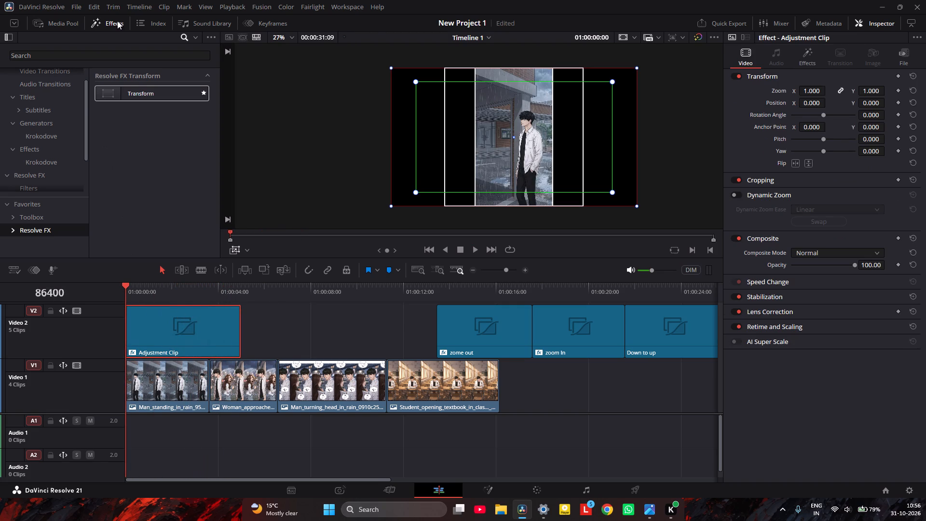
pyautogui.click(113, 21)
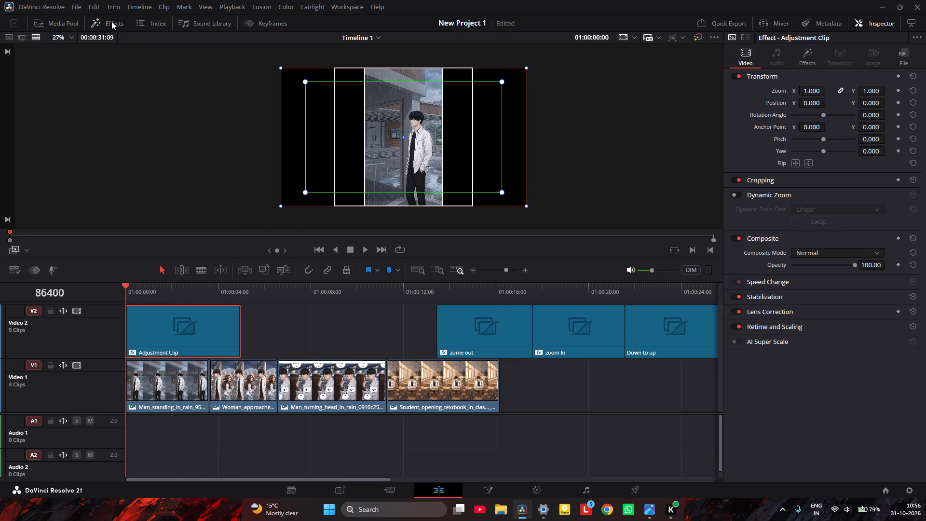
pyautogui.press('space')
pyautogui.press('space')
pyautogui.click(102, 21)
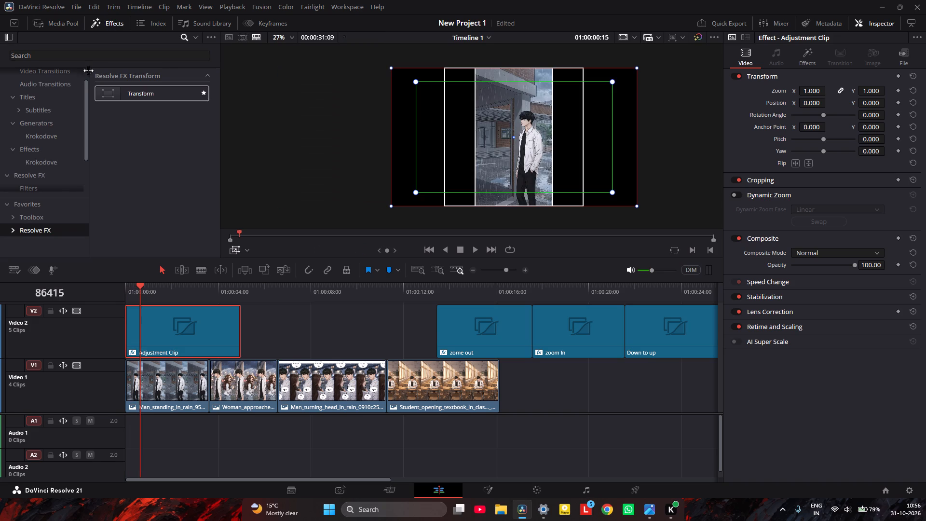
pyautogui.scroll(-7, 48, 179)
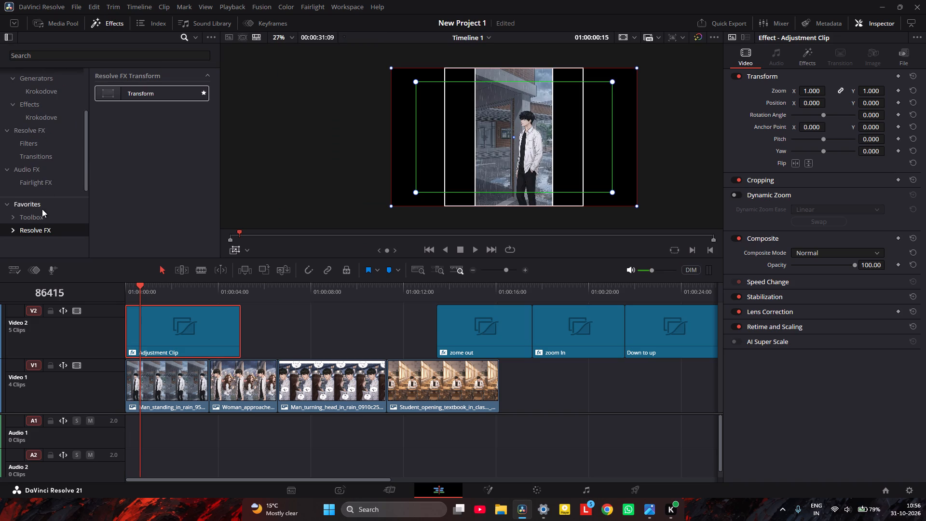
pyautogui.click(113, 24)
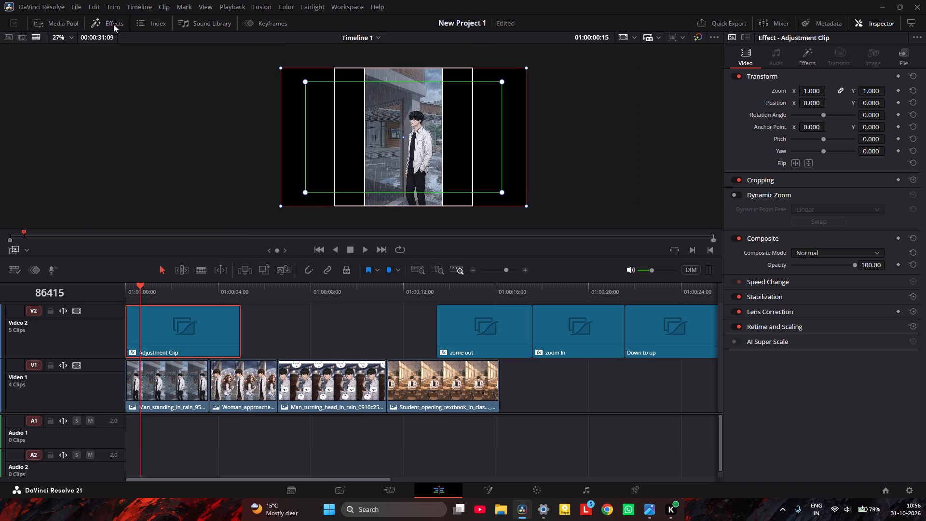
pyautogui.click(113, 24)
# Delete the WhatsApp image from the Master power bin, keeping the saved motion presets.
pyautogui.click(72, 28)
pyautogui.click(33, 246)
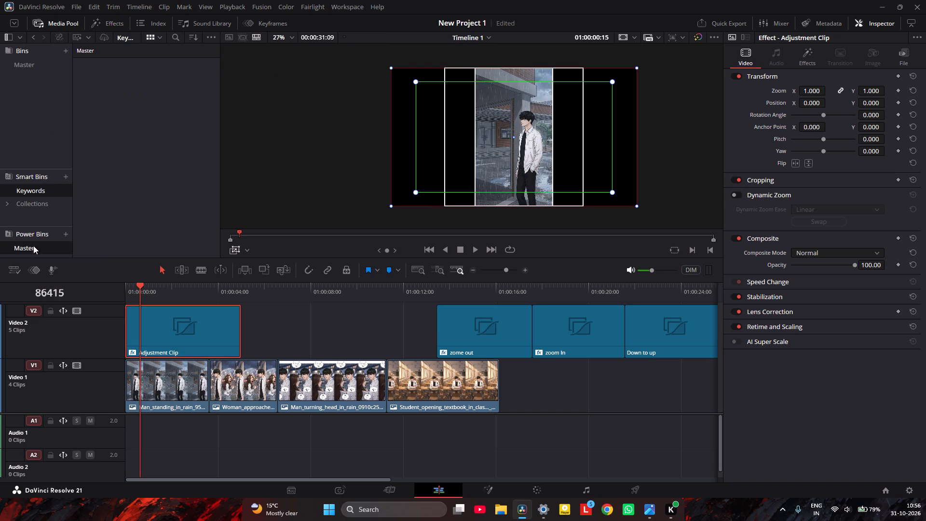
pyautogui.click(183, 82)
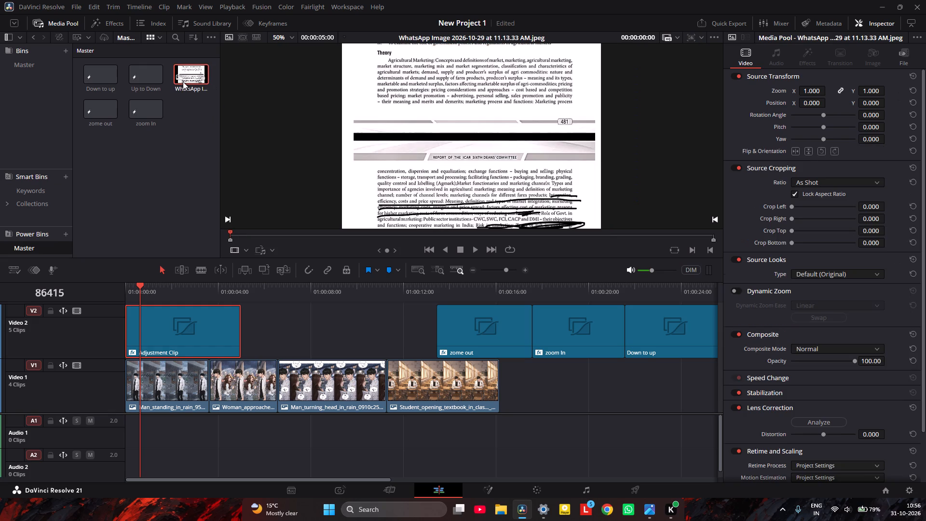
pyautogui.press('Delete')
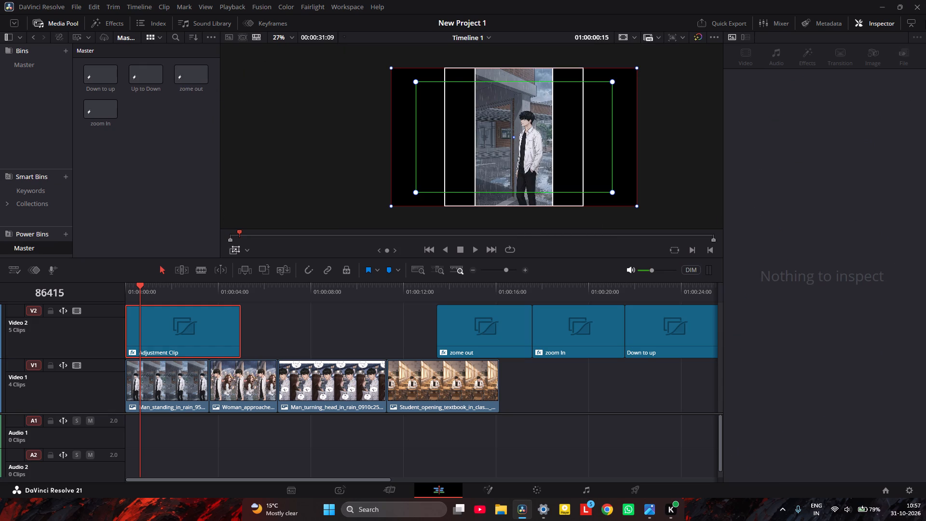
# From the timeline start, shrink the adjustment clip's red Dynamic Zoom frame to a small box and shift it sideways onto the standing man.
pyautogui.moveTo(138, 292); pyautogui.dragTo(113, 297)
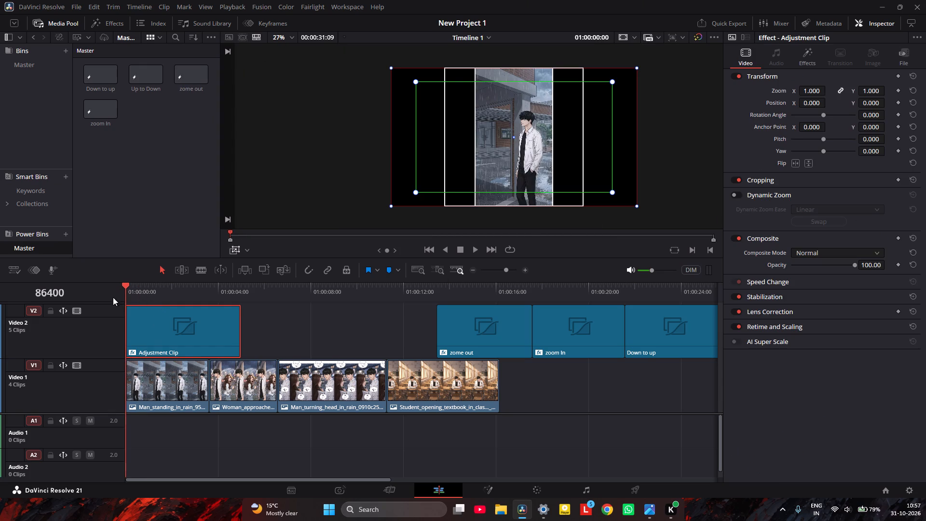
pyautogui.moveTo(113, 297); pyautogui.dragTo(113, 296)
pyautogui.click(163, 332)
pyautogui.moveTo(636, 205); pyautogui.dragTo(596, 169)
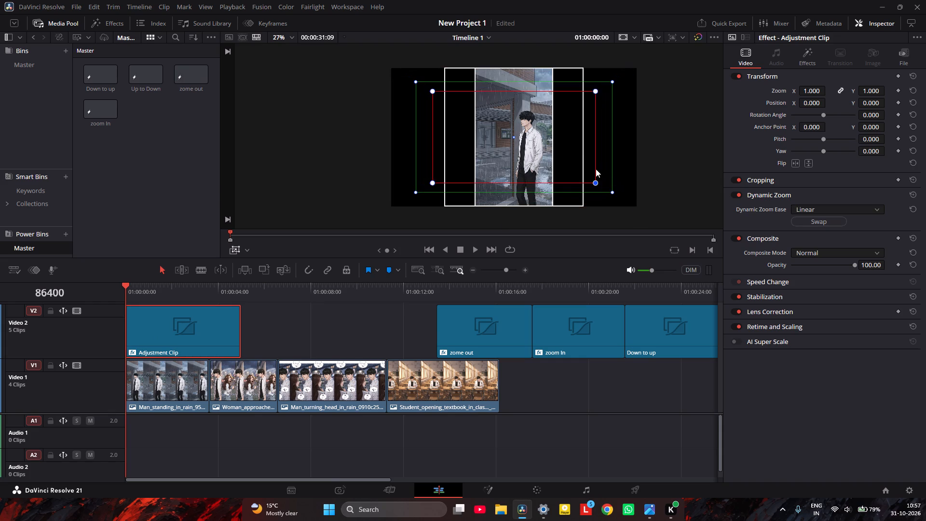
pyautogui.moveTo(596, 169); pyautogui.dragTo(574, 153)
pyautogui.moveTo(511, 142); pyautogui.dragTo(538, 143)
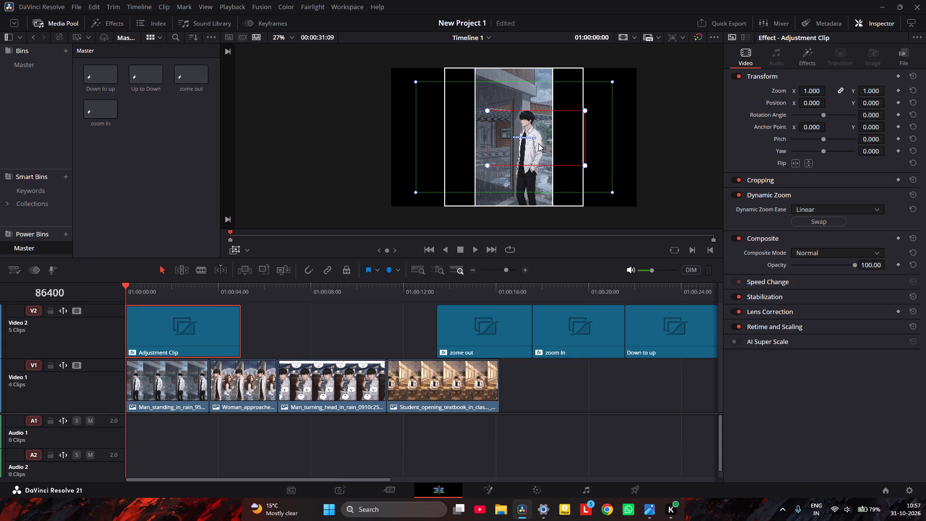
pyautogui.moveTo(538, 143); pyautogui.dragTo(551, 142)
# Shrink the green Dynamic Zoom frame until its width matches the white outline around the picture.
pyautogui.moveTo(611, 191); pyautogui.dragTo(600, 178)
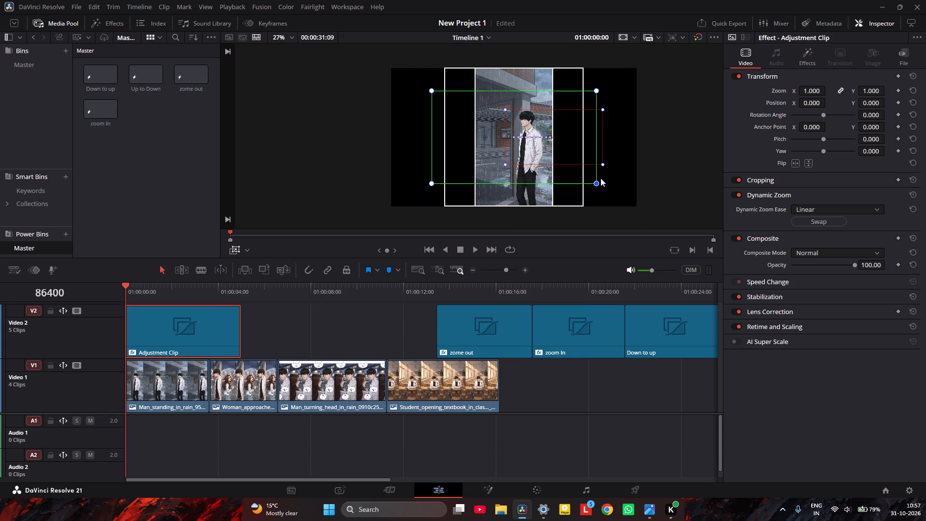
pyautogui.moveTo(600, 178); pyautogui.dragTo(586, 174)
# Resize the red Dynamic Zoom frame to match the green frame's size, and offset it horizontally toward the picture's right side.
pyautogui.moveTo(600, 162); pyautogui.dragTo(583, 160)
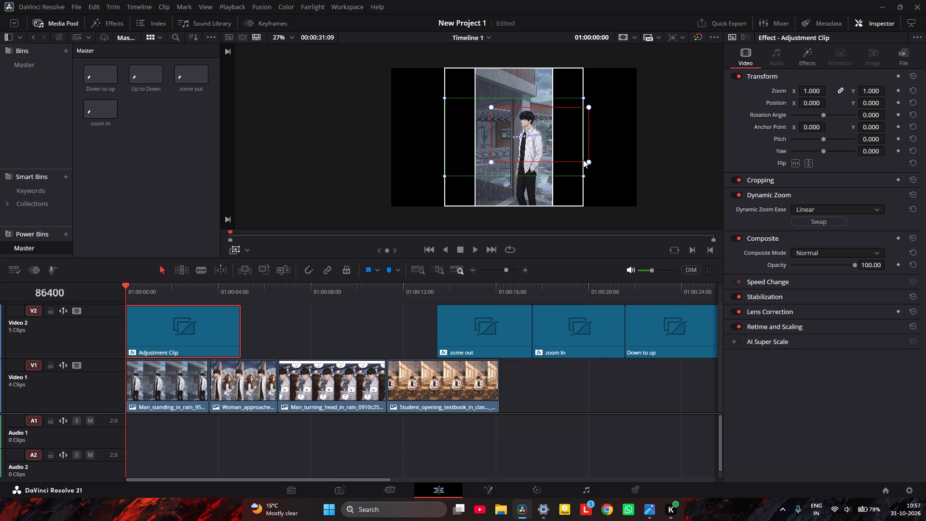
pyautogui.moveTo(583, 160); pyautogui.dragTo(569, 163)
pyautogui.moveTo(571, 163); pyautogui.dragTo(590, 173)
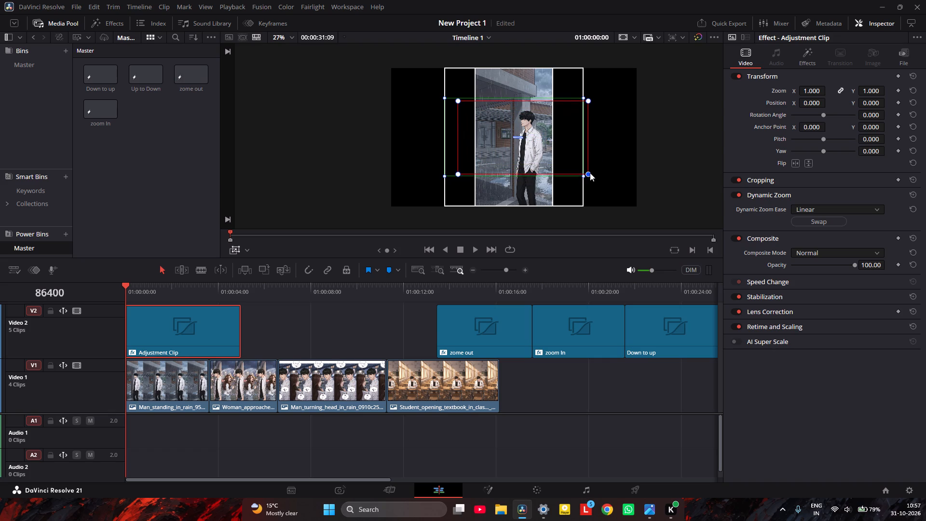
pyautogui.moveTo(590, 173); pyautogui.dragTo(594, 174)
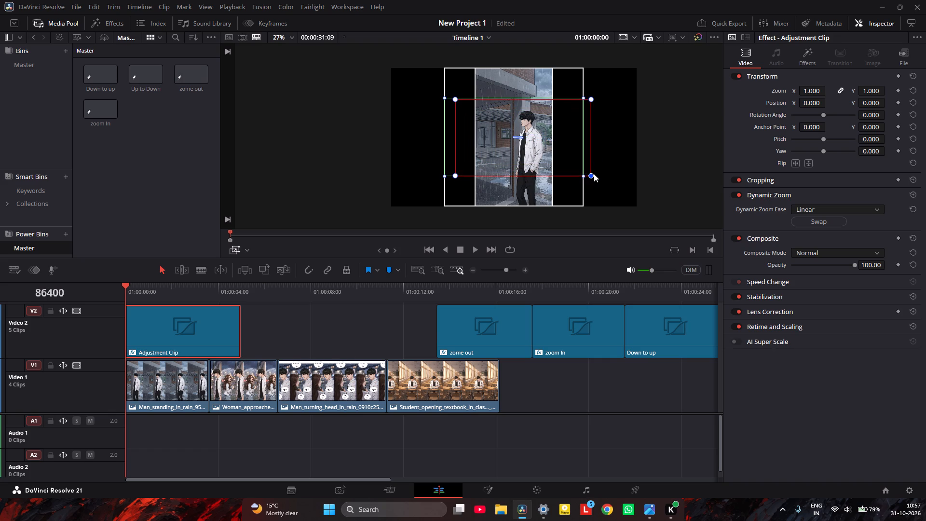
pyautogui.moveTo(594, 174); pyautogui.dragTo(599, 174)
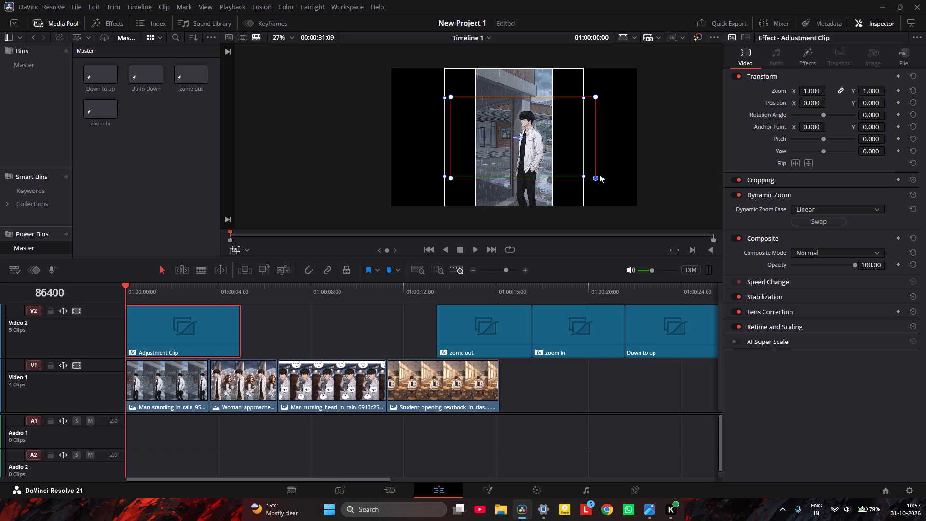
pyautogui.moveTo(599, 174); pyautogui.dragTo(594, 171)
pyautogui.moveTo(558, 150); pyautogui.dragTo(549, 149)
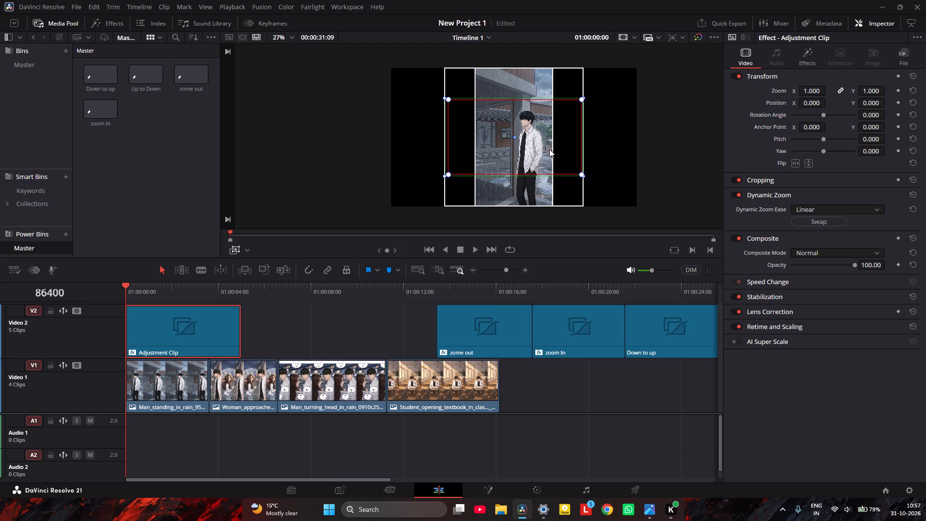
pyautogui.moveTo(549, 149); pyautogui.dragTo(542, 148)
pyautogui.click(575, 170)
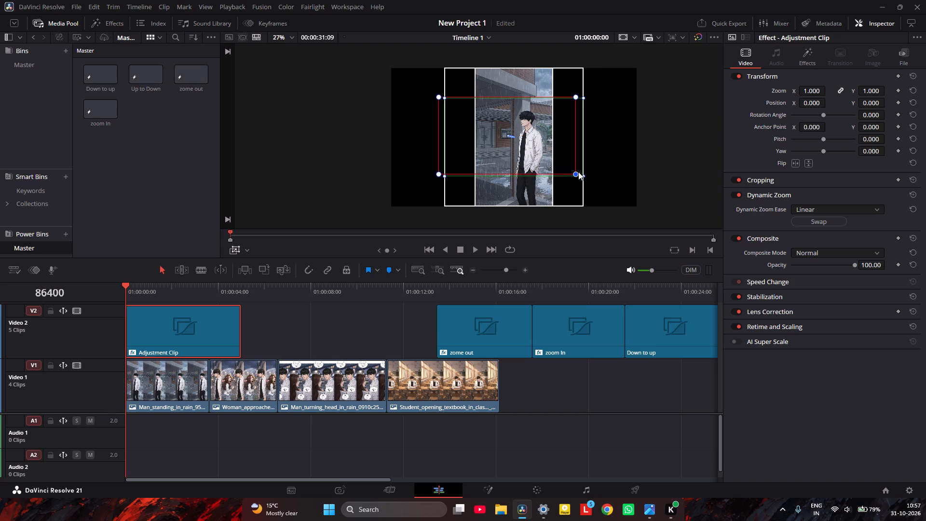
pyautogui.moveTo(547, 153); pyautogui.dragTo(555, 156)
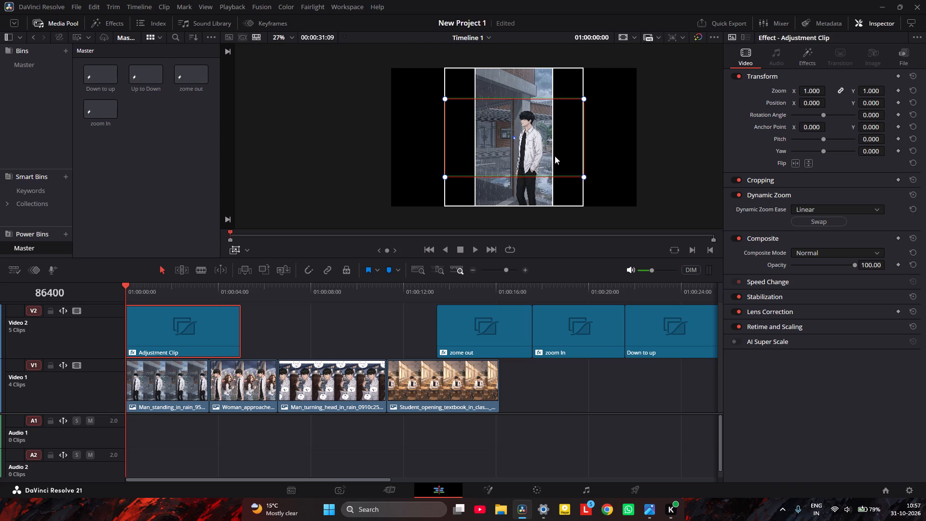
pyautogui.moveTo(555, 156); pyautogui.dragTo(585, 156)
pyautogui.click(459, 174)
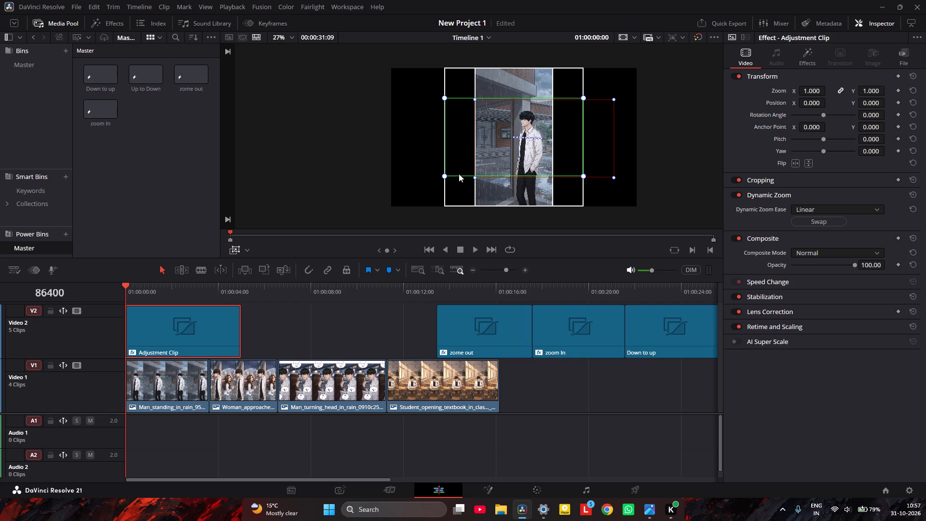
pyautogui.click(608, 177)
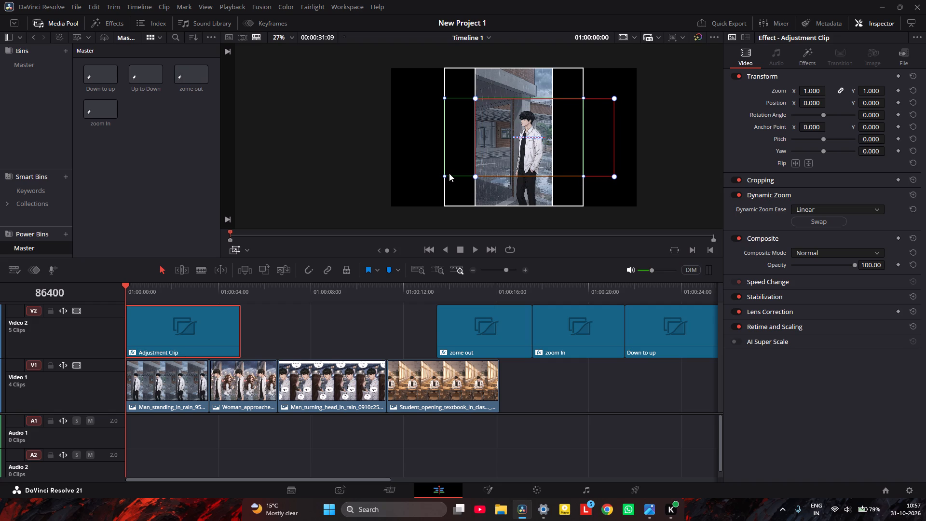
# Enlarge the green Dynamic Zoom frame slightly beyond the white outline, and enlarge the offset red frame to nearly the same size.
pyautogui.moveTo(445, 176); pyautogui.dragTo(436, 186)
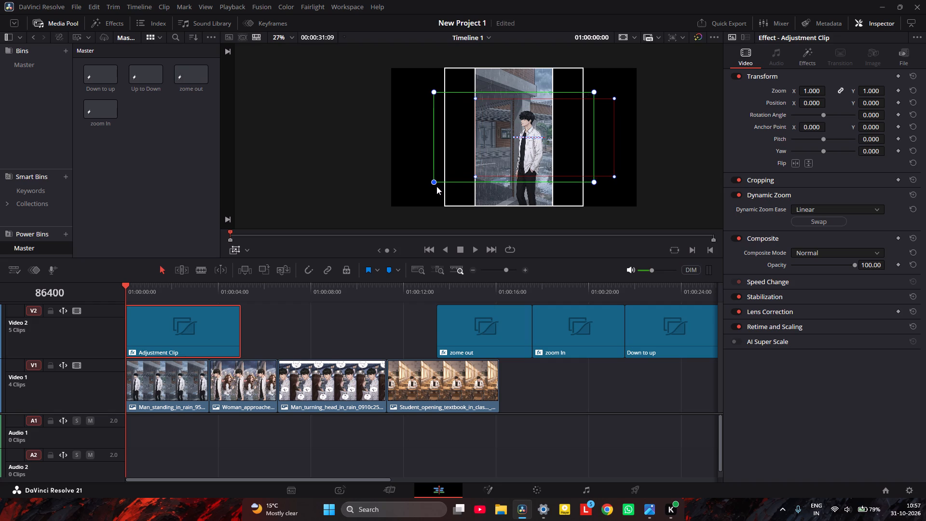
pyautogui.moveTo(436, 186); pyautogui.dragTo(430, 195)
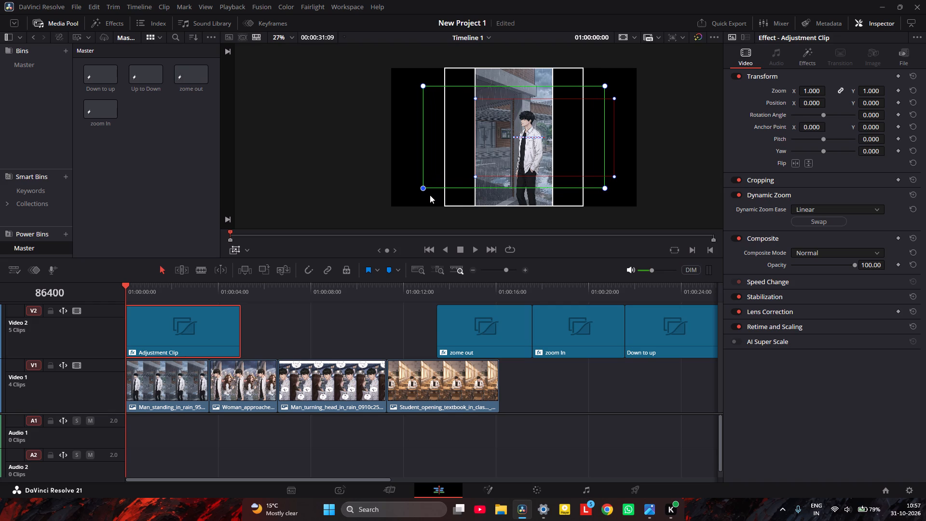
pyautogui.moveTo(430, 195); pyautogui.dragTo(433, 183)
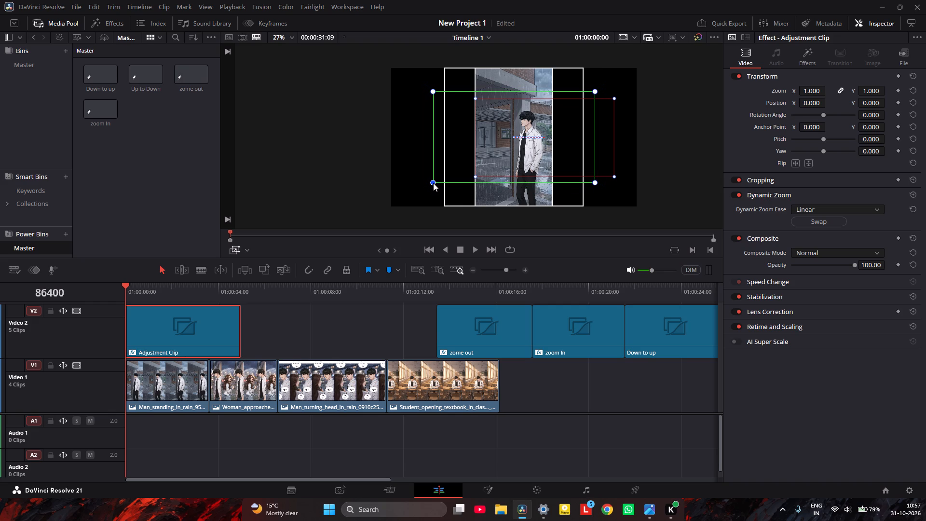
pyautogui.moveTo(433, 183); pyautogui.dragTo(434, 182)
pyautogui.moveTo(613, 175); pyautogui.dragTo(621, 178)
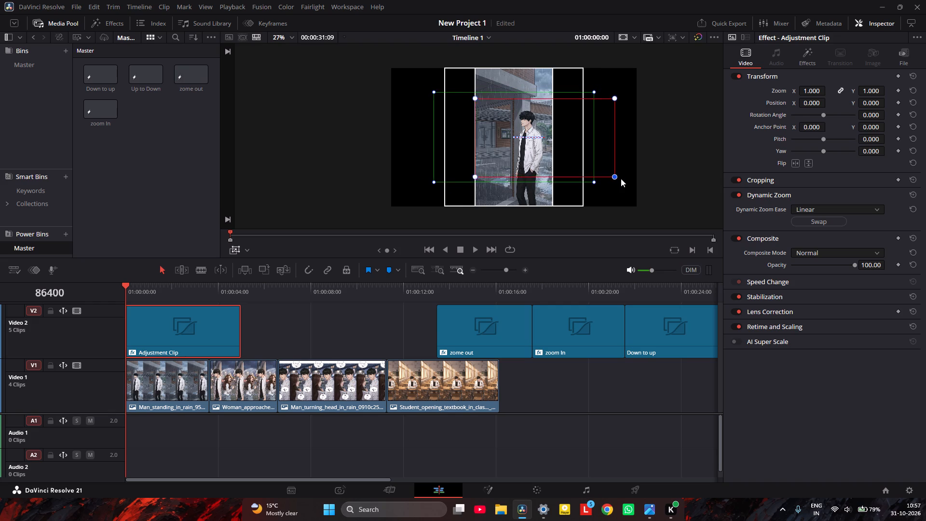
pyautogui.moveTo(621, 178); pyautogui.dragTo(618, 179)
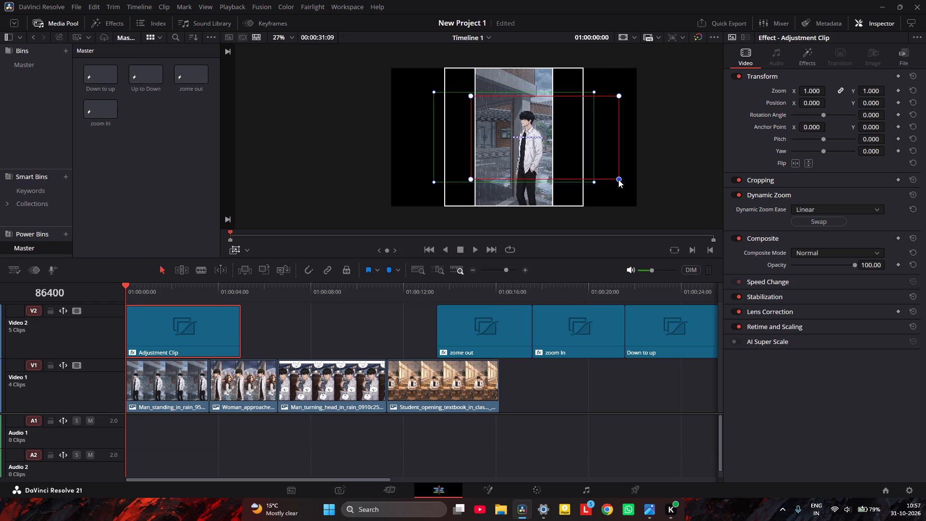
pyautogui.moveTo(618, 179); pyautogui.dragTo(622, 179)
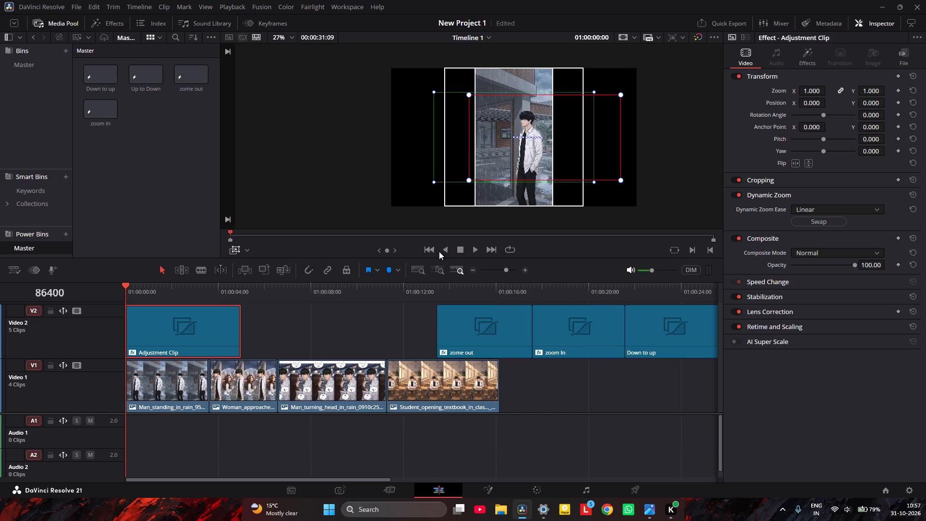
# Play the timeline full screen from the start to review the adjustment clip's sideways Dynamic Zoom motion.
pyautogui.hotkey('ctrl', 'f')
pyautogui.press('space')
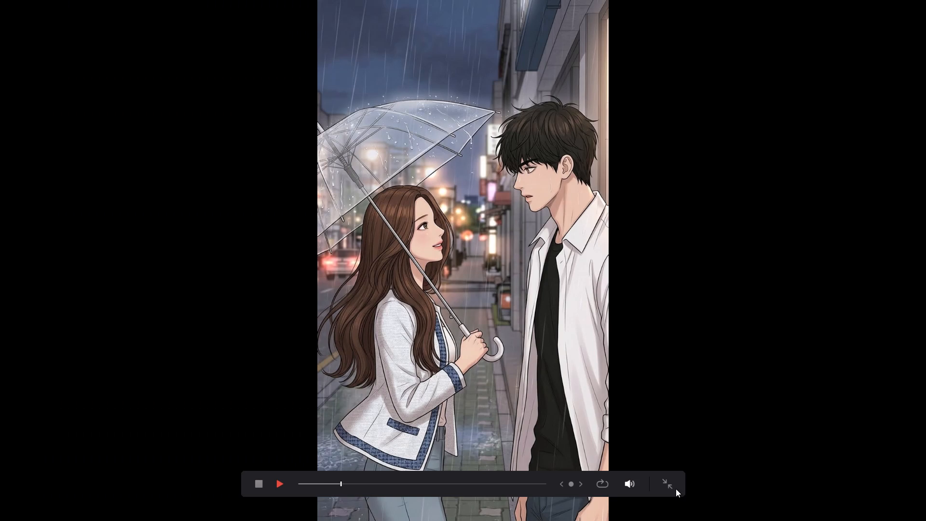
pyautogui.click(676, 489)
pyautogui.press('space')
pyautogui.click(669, 481)
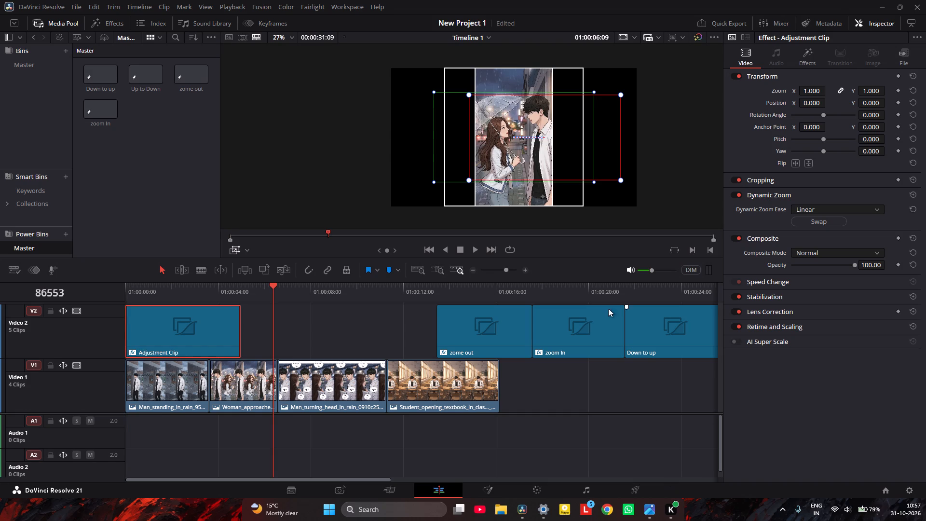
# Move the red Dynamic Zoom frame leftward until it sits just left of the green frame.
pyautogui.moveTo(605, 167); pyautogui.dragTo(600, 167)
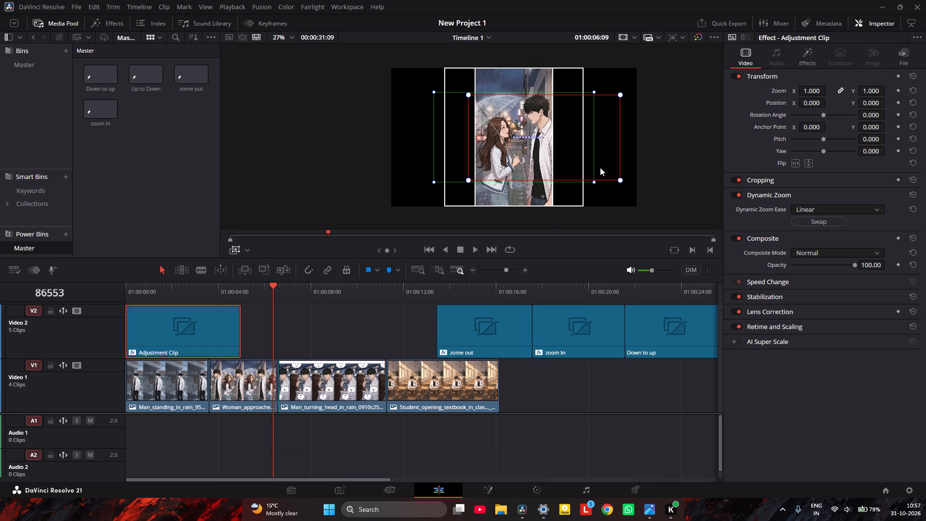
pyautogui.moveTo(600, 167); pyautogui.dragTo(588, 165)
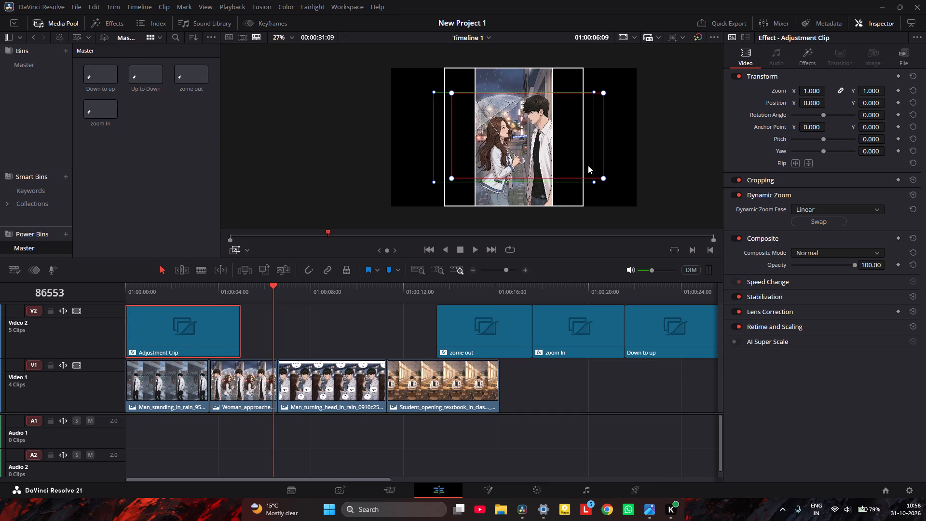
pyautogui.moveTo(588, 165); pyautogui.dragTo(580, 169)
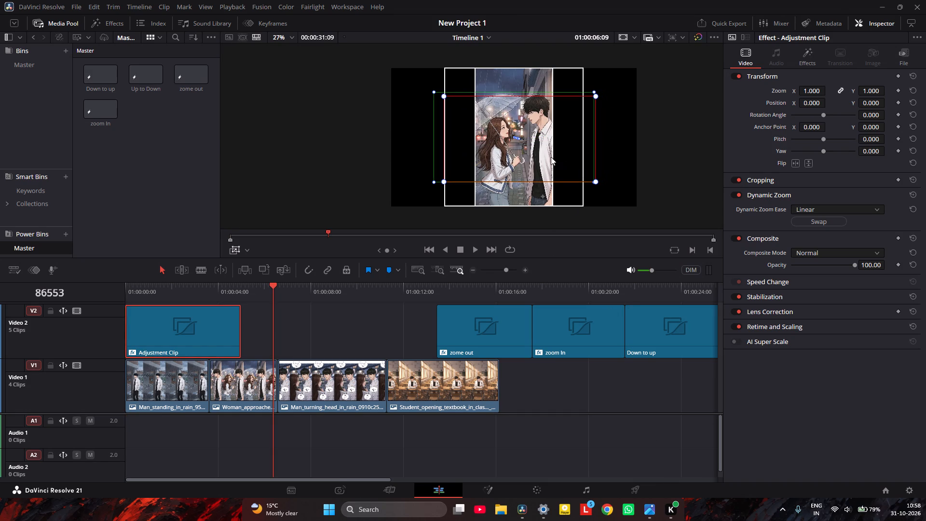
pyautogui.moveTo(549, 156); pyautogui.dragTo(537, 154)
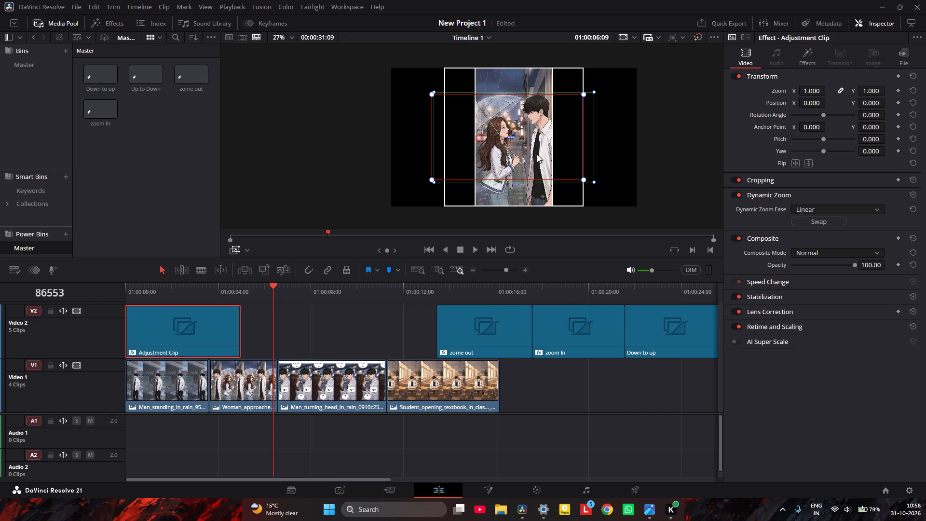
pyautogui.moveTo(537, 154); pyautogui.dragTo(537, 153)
# Replay the timeline full screen from the start to check the adjustment clip's motion with the repositioned red frame.
pyautogui.moveTo(270, 289); pyautogui.dragTo(76, 300)
pyautogui.press('space')
pyautogui.press('f')
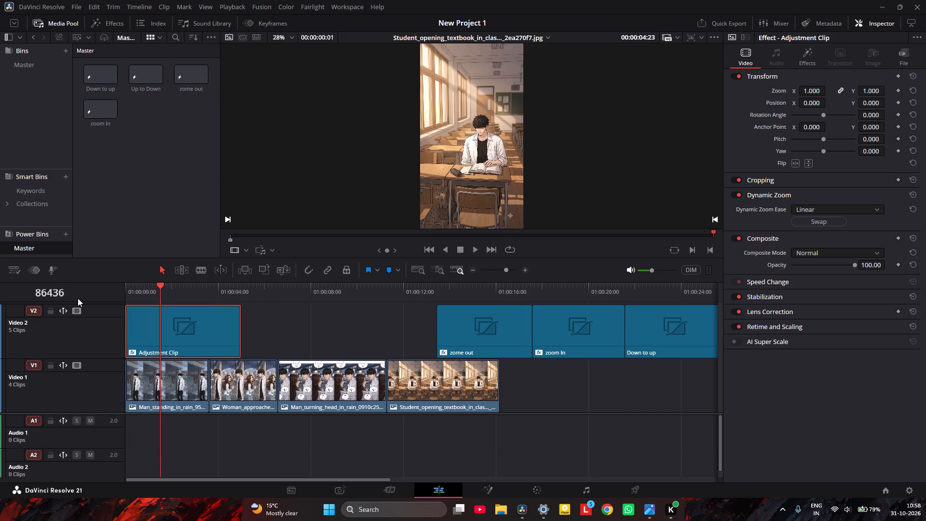
pyautogui.moveTo(180, 285); pyautogui.dragTo(122, 295)
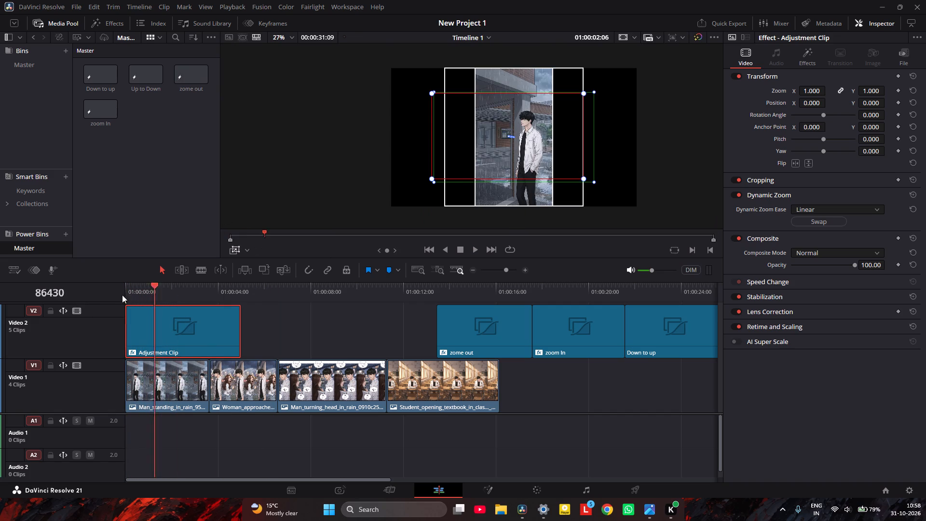
pyautogui.moveTo(122, 295); pyautogui.dragTo(105, 298)
pyautogui.hotkey('ctrl', 'f')
pyautogui.press('space')
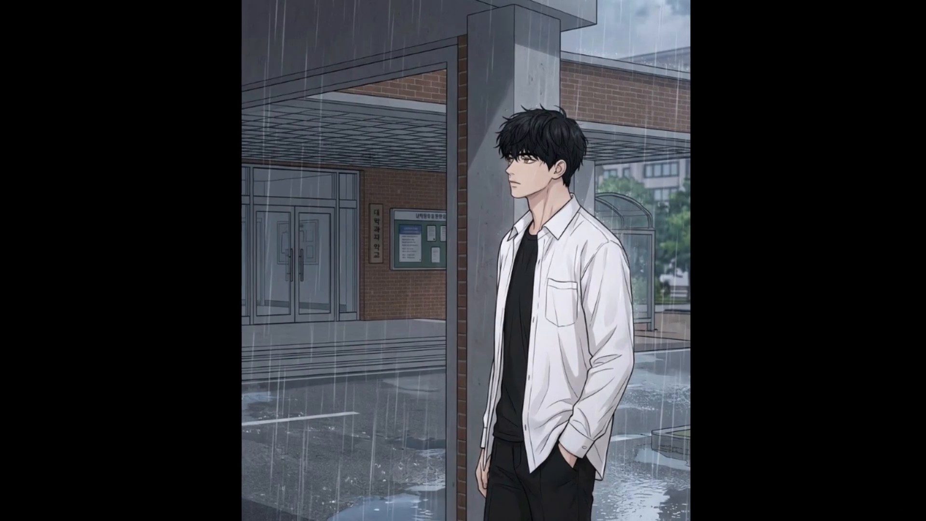
pyautogui.press('space')
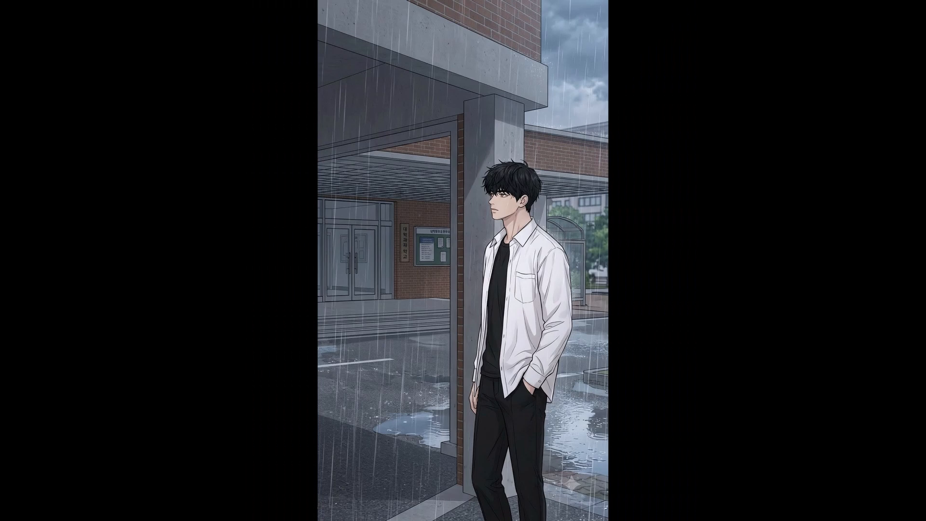
pyautogui.click(675, 490)
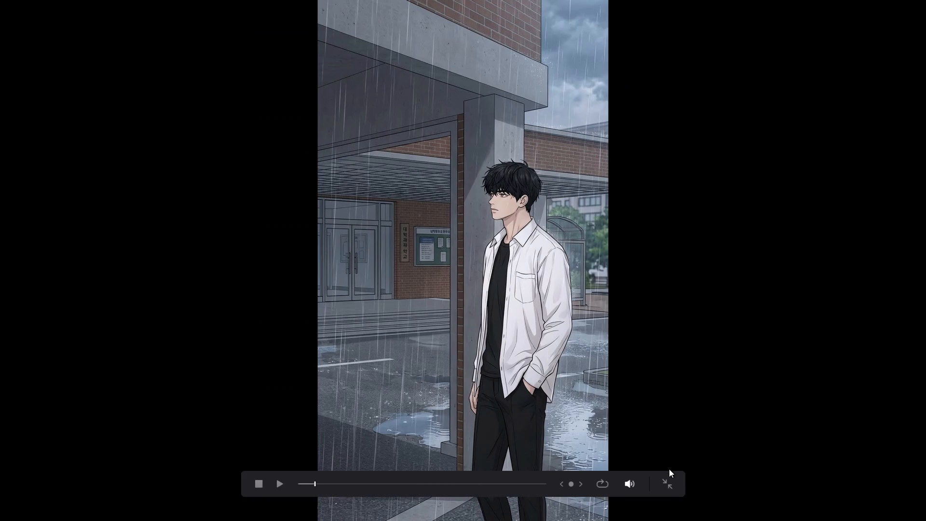
pyautogui.click(668, 483)
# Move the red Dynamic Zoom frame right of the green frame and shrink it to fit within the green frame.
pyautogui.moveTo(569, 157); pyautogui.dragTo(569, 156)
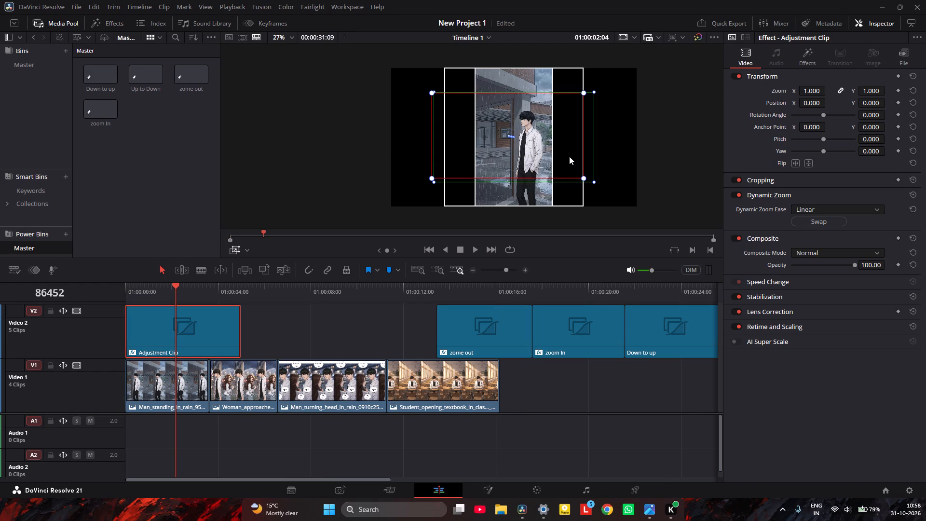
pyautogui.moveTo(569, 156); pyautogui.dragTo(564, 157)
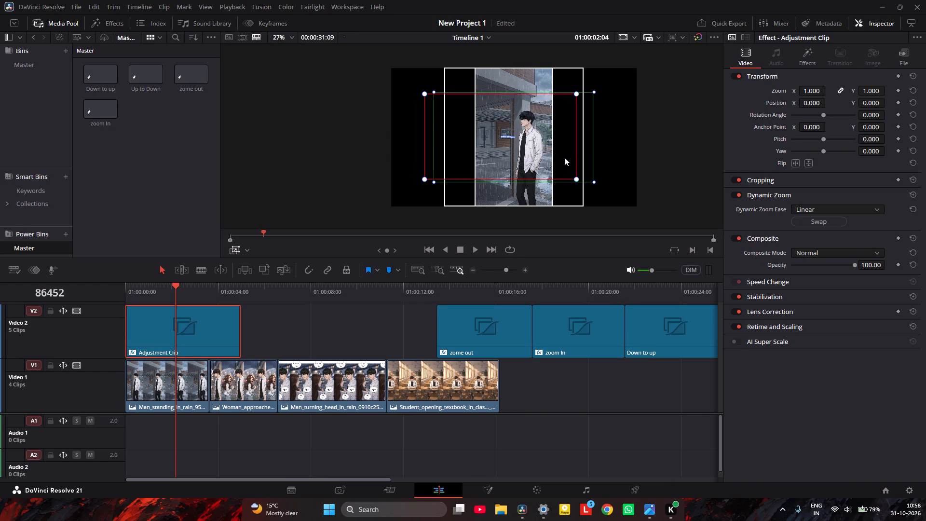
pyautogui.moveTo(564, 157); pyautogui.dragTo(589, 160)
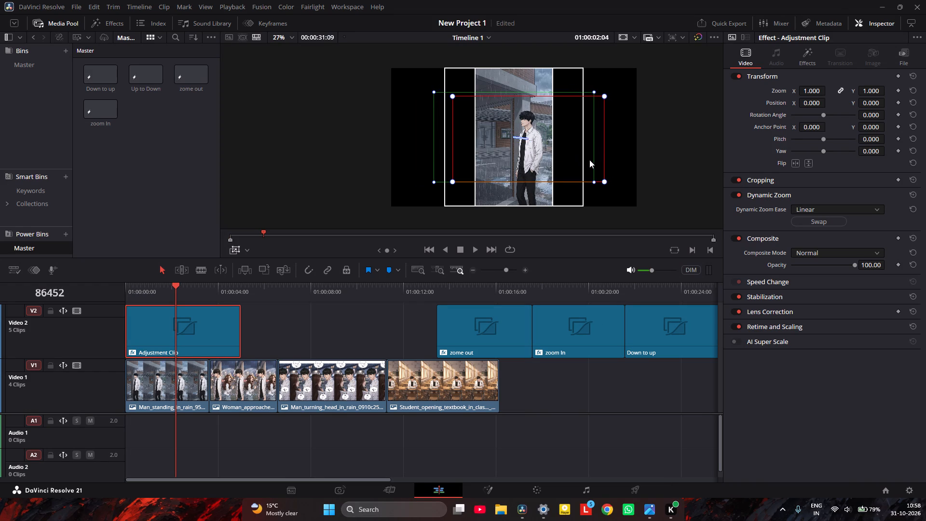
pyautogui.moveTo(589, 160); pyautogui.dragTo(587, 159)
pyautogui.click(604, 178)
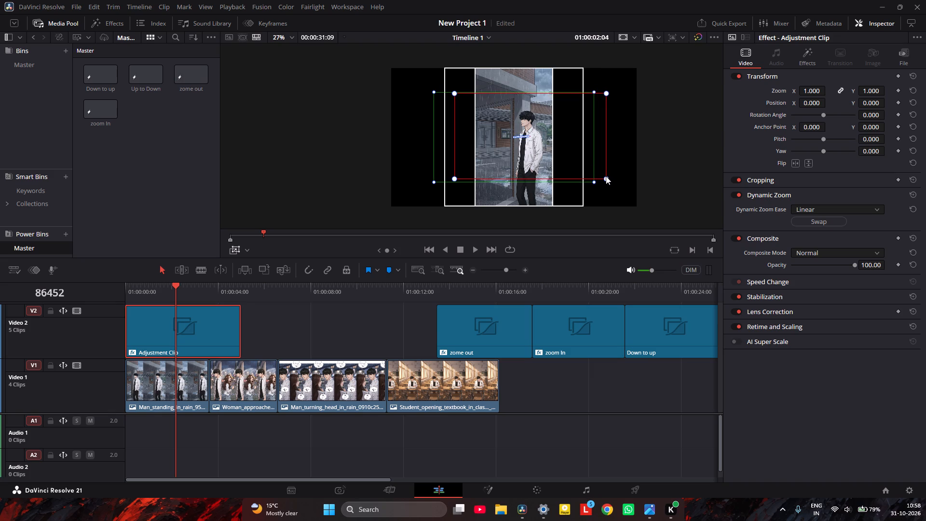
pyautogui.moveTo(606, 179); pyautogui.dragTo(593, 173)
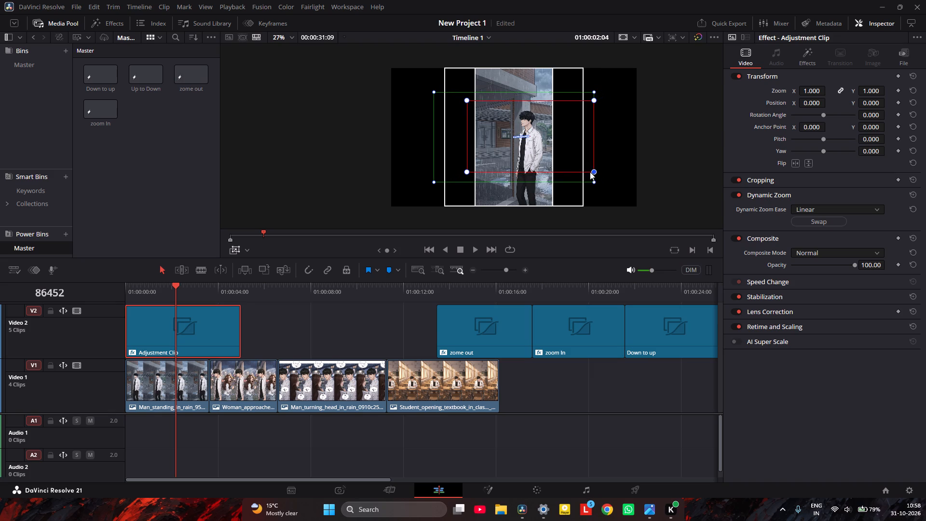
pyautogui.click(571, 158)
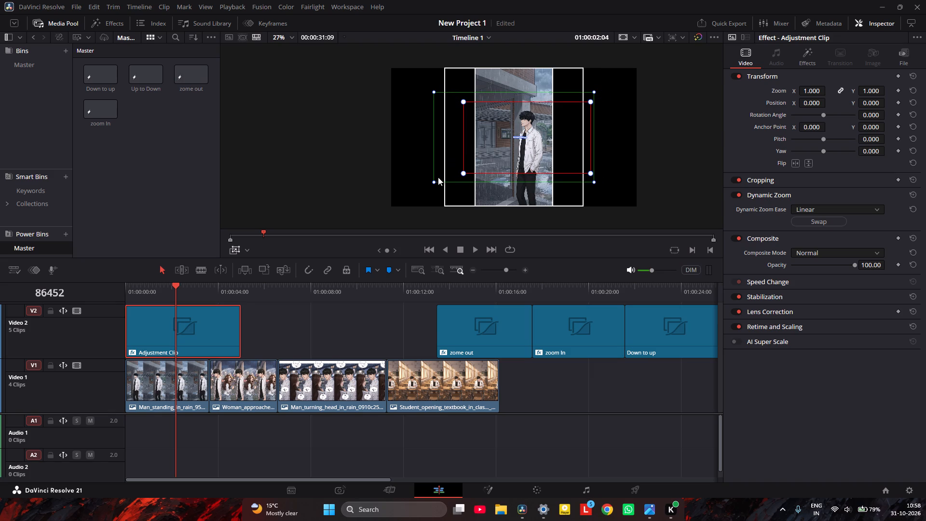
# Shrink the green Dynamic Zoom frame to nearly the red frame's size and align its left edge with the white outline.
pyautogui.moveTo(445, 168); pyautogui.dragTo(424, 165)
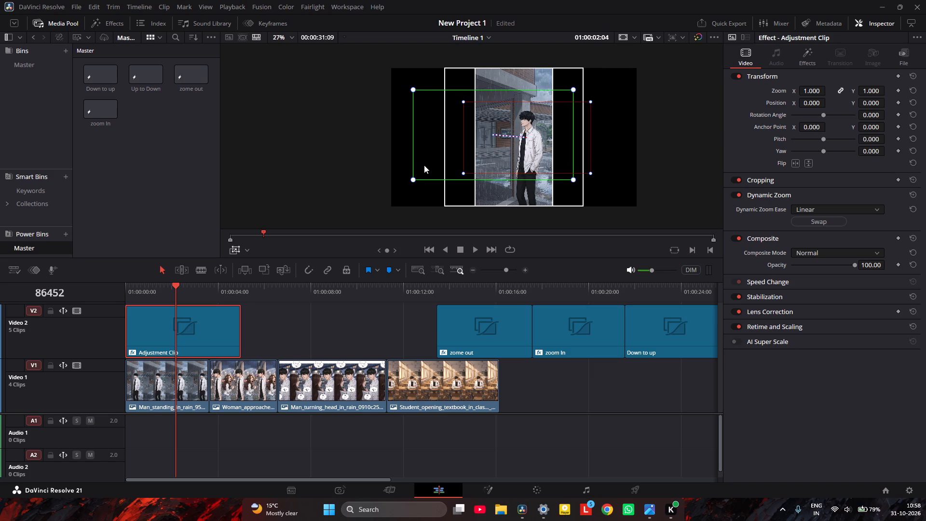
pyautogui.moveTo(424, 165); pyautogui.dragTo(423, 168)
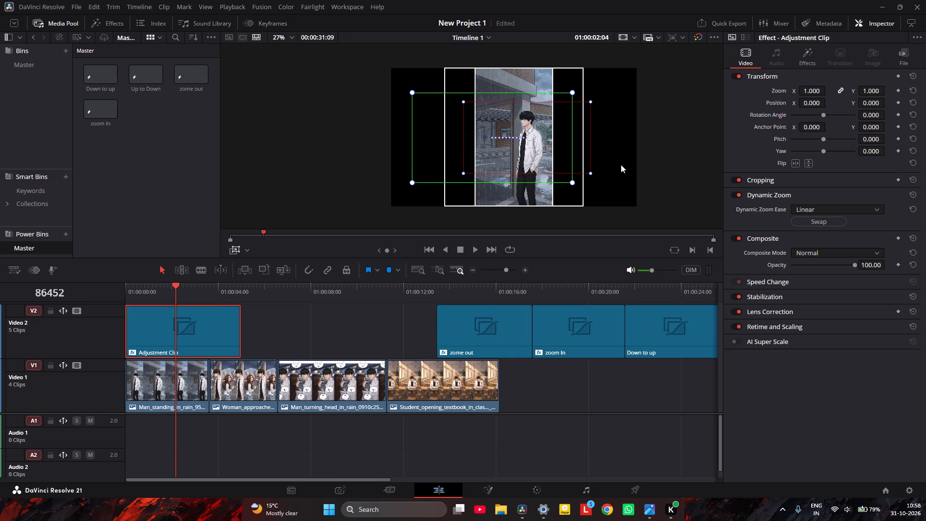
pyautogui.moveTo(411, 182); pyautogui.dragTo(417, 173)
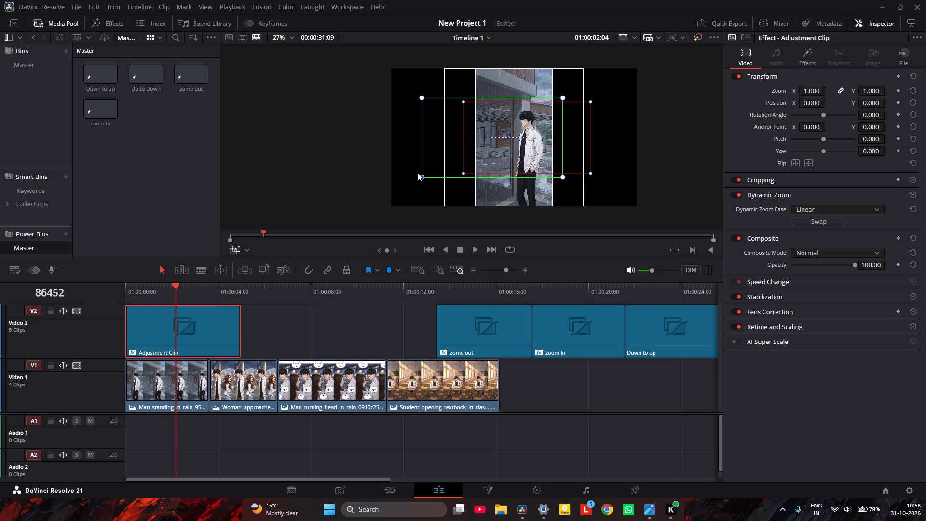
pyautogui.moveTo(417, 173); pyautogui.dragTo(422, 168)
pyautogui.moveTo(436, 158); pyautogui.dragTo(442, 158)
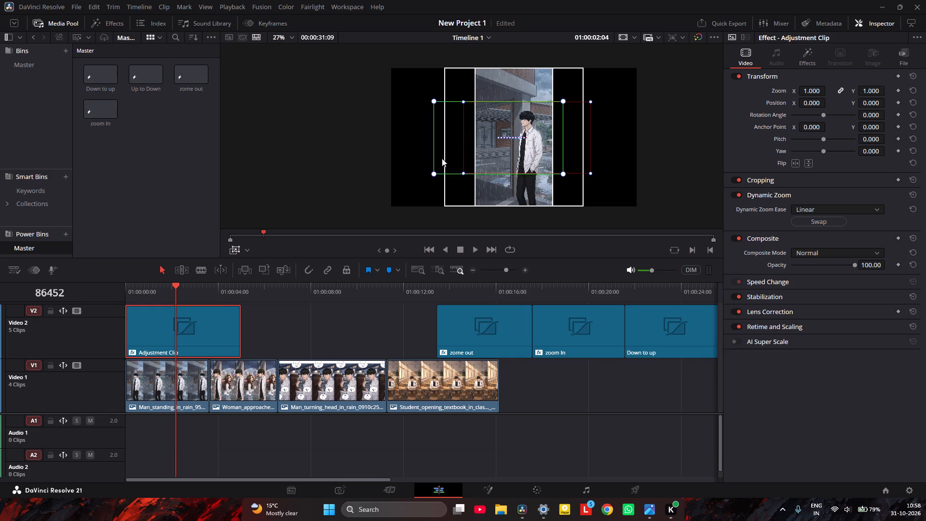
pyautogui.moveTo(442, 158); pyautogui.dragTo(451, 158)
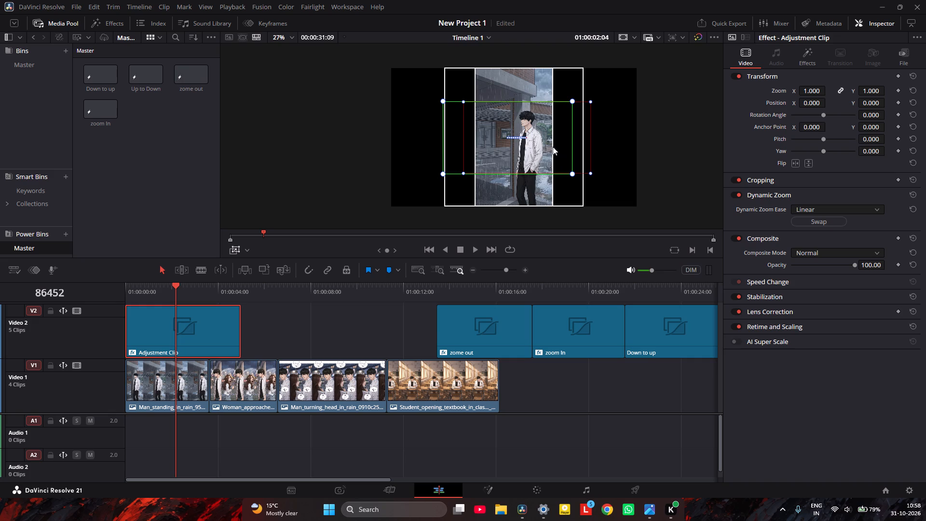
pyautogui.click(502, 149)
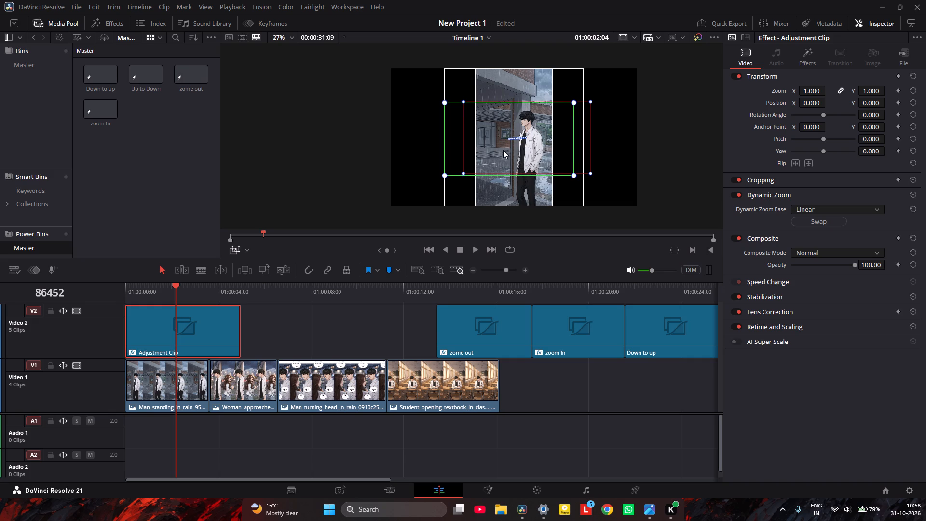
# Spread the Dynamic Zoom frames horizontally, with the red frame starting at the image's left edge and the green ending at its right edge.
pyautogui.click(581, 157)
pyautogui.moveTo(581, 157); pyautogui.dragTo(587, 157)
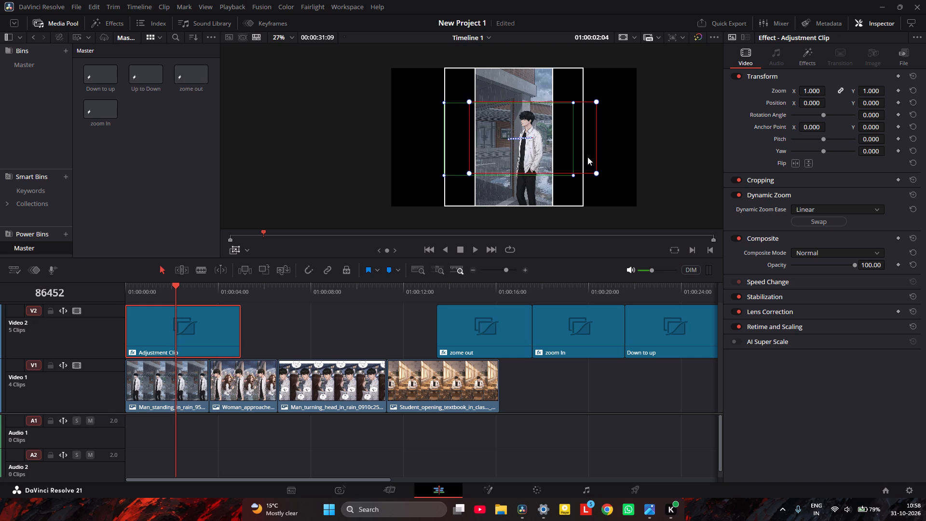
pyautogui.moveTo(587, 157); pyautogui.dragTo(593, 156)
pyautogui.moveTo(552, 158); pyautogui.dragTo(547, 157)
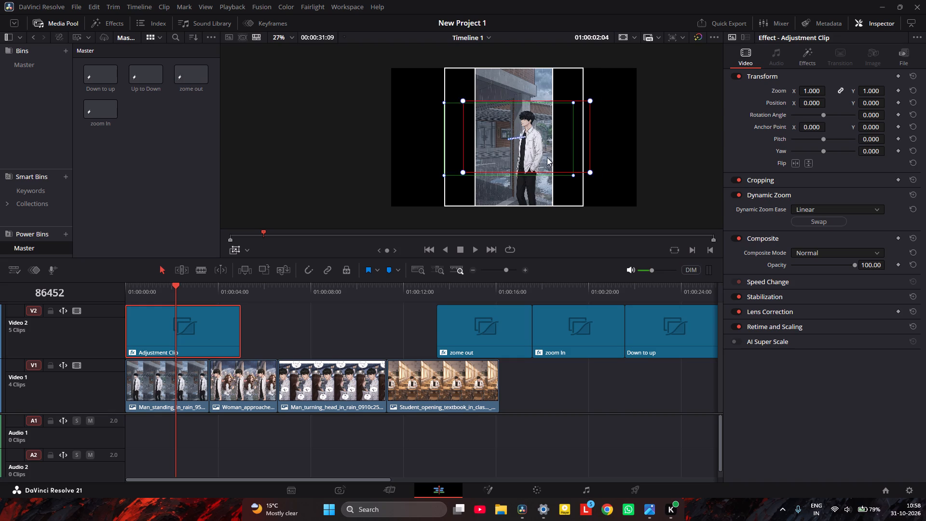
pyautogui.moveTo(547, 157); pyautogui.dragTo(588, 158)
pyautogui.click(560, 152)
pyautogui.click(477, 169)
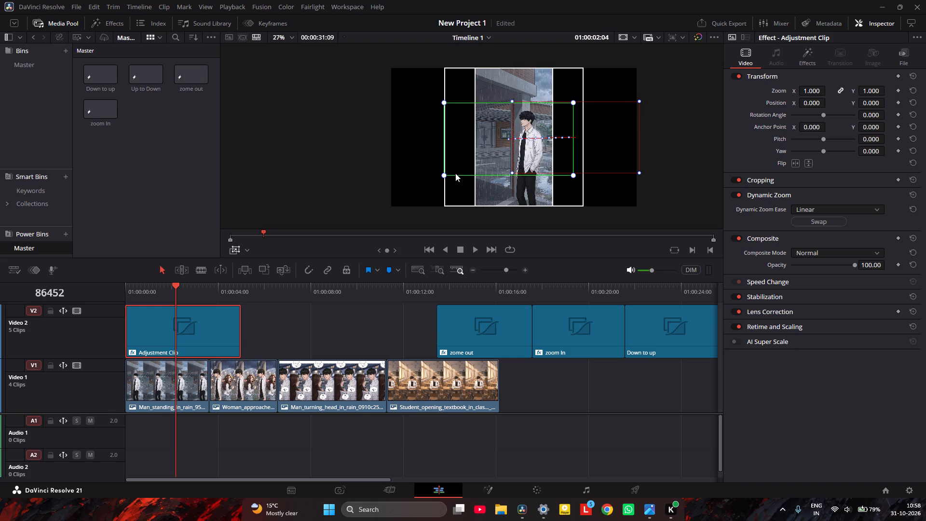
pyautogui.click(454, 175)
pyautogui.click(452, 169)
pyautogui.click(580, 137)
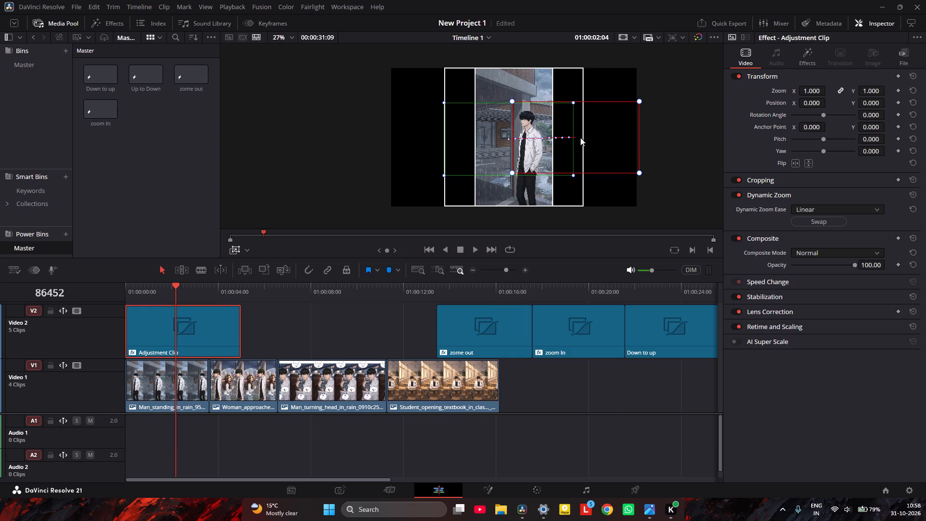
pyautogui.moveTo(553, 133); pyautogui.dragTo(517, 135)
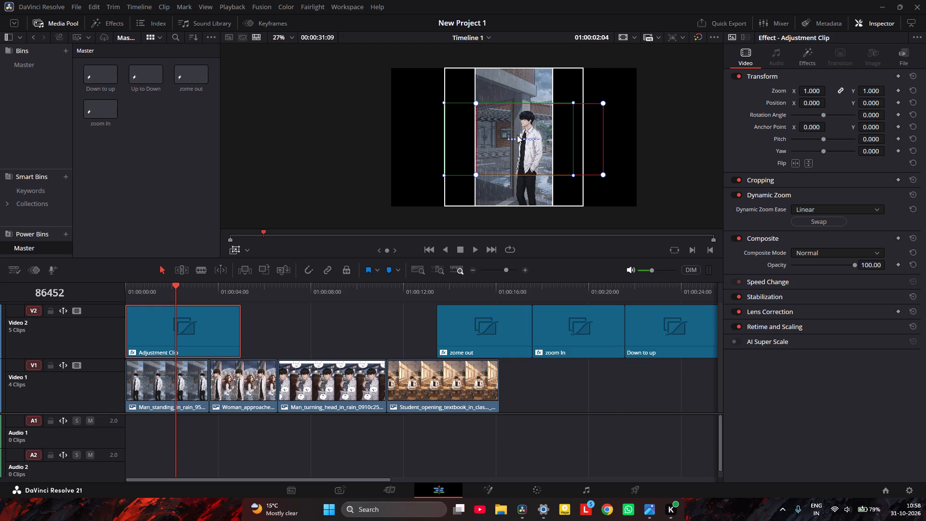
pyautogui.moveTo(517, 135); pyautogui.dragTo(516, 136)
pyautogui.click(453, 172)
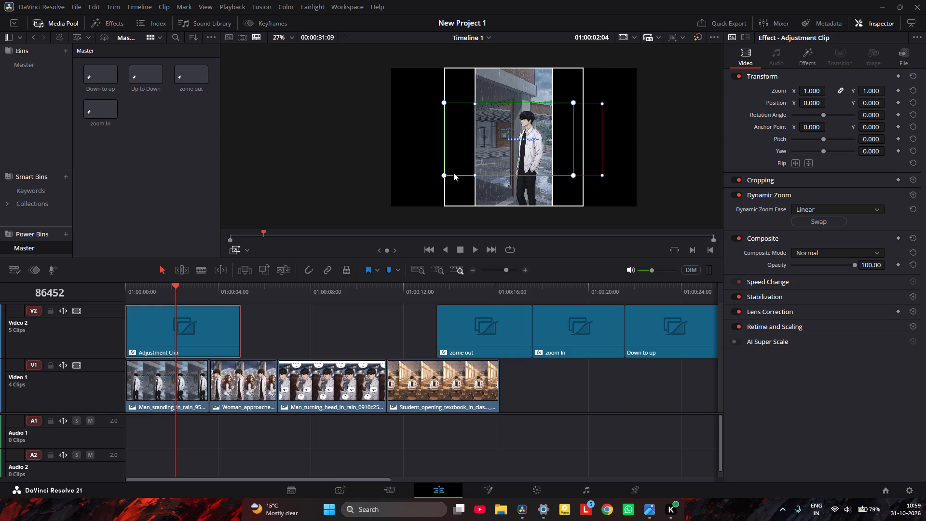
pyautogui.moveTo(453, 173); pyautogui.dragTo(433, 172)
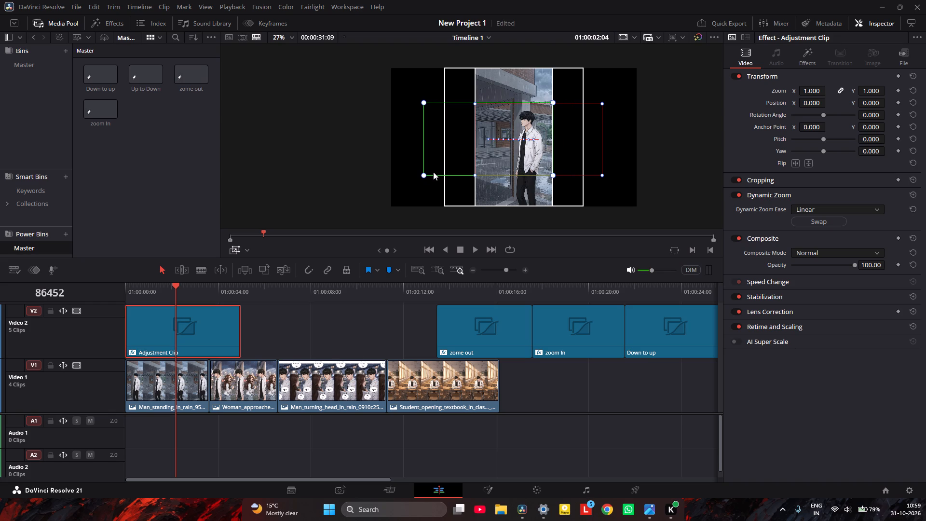
# Play the timeline full screen to check the adjustment clip's motion with the spread-apart frames.
pyautogui.hotkey('ctrl', 'f')
pyautogui.press('space')
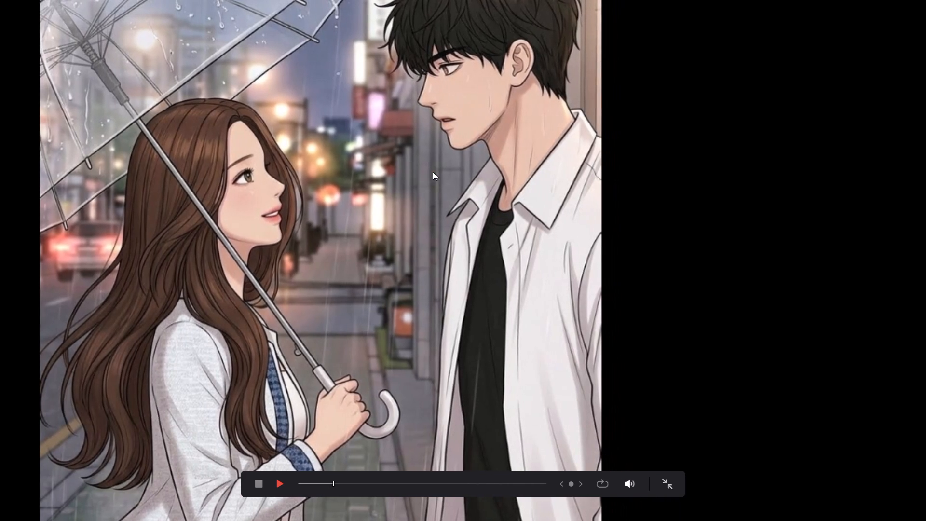
pyautogui.click(673, 491)
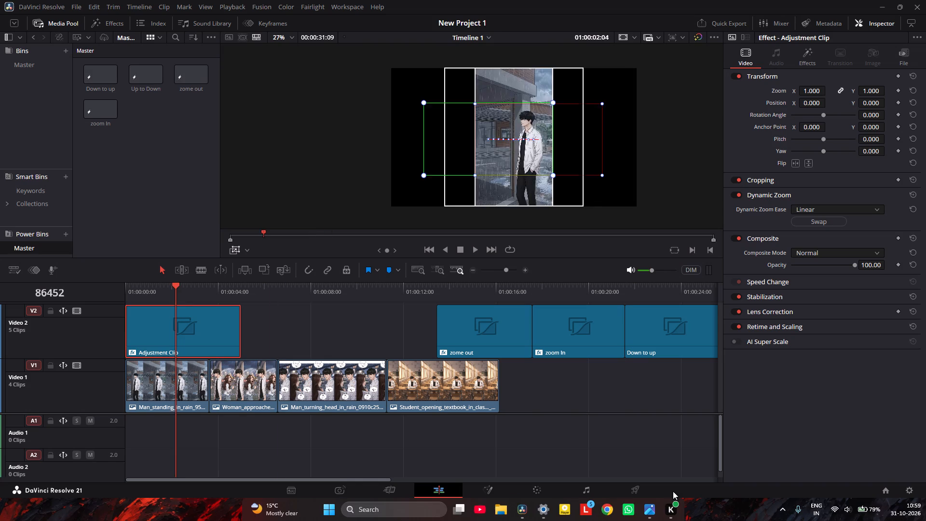
pyautogui.press('space')
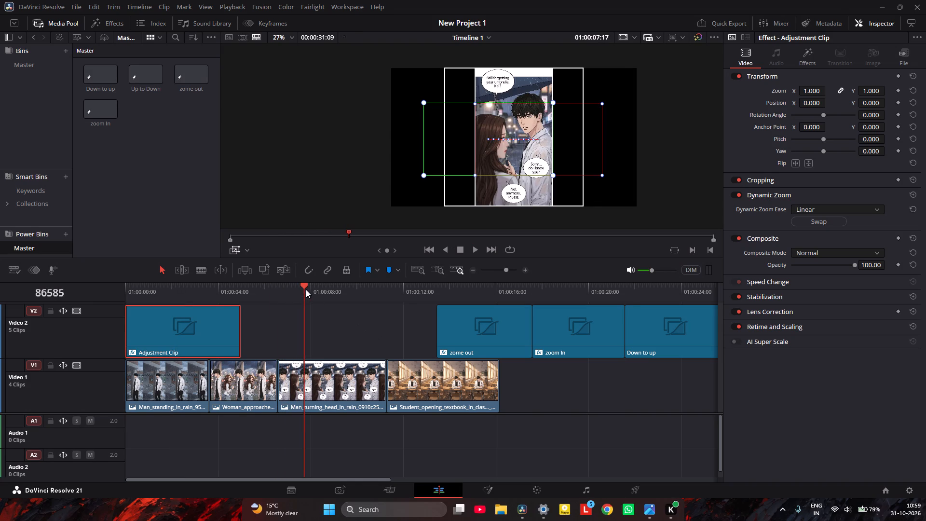
# Apply the diagonal Dynamic Zoom preset to the first adjustment clip from the Cut page.
pyautogui.moveTo(305, 290); pyautogui.dragTo(94, 296)
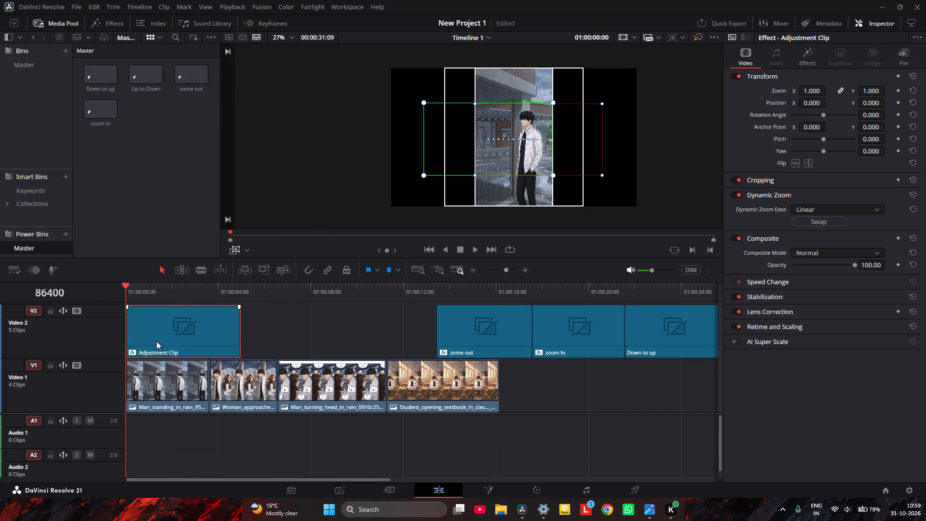
pyautogui.click(179, 334)
pyautogui.click(394, 491)
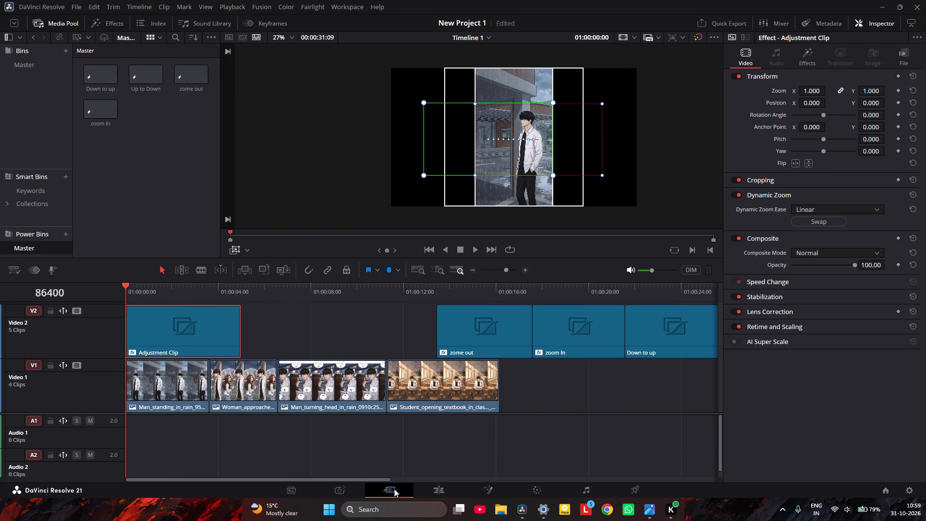
pyautogui.click(458, 236)
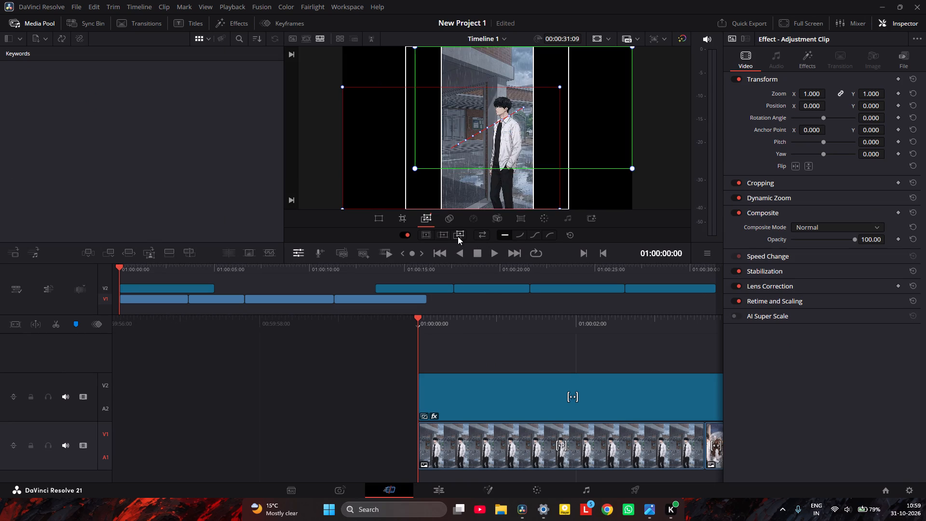
# Play the timeline from the start to review the adjustment clip's diagonal Dynamic Zoom motion.
pyautogui.press('space')
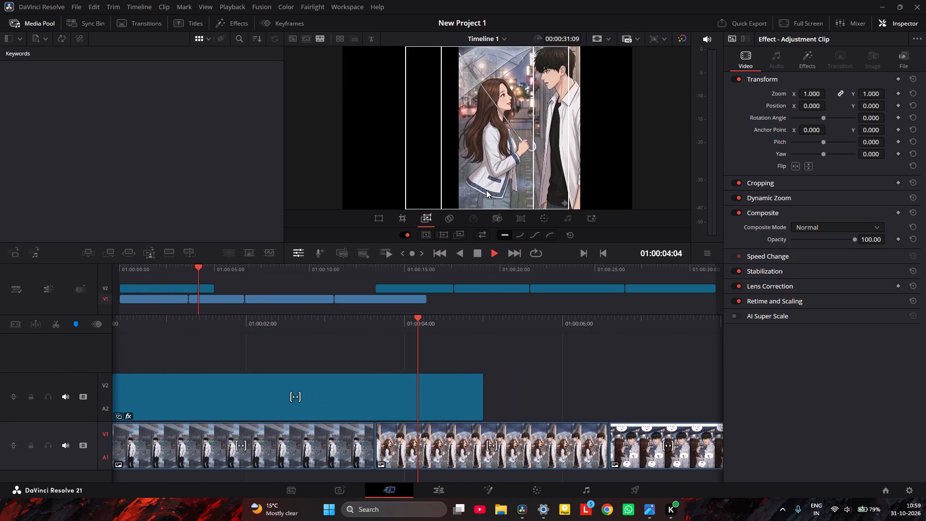
pyautogui.press('space')
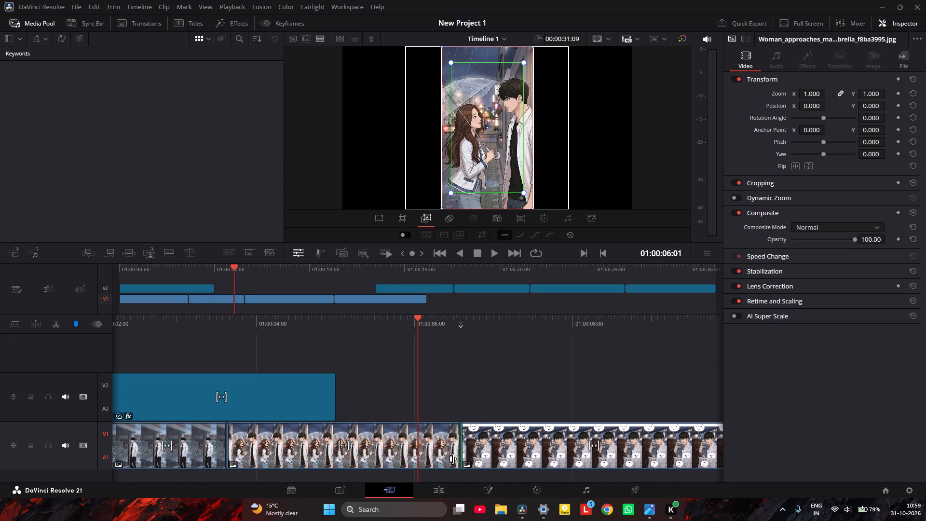
# Back on the Edit page, shrink the adjustment clip's green and red Dynamic Zoom frames to similar sizes, keeping their diagonal offset.
pyautogui.click(444, 493)
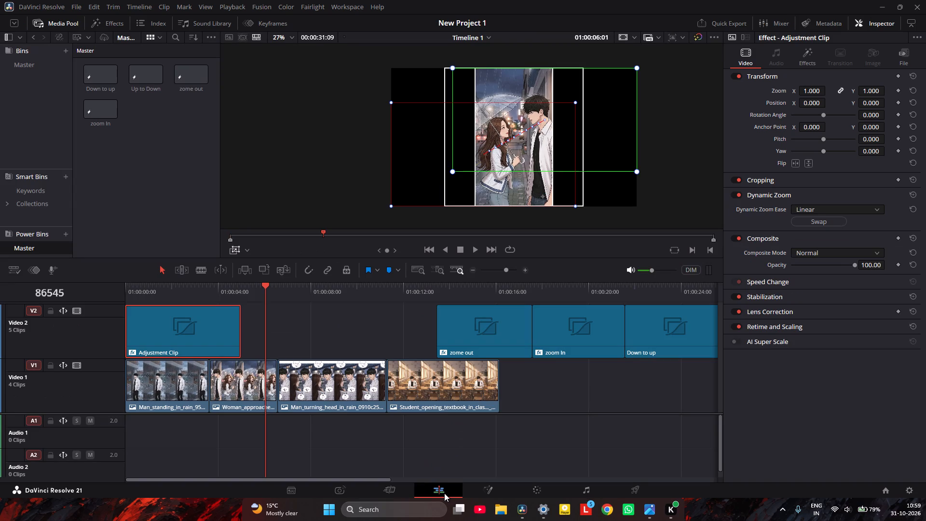
pyautogui.moveTo(267, 289); pyautogui.dragTo(152, 296)
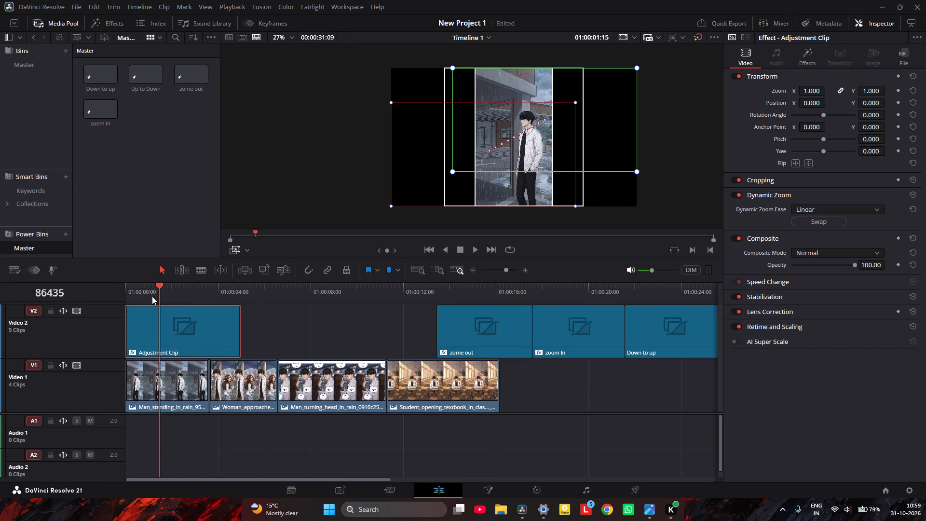
pyautogui.moveTo(152, 296); pyautogui.dragTo(122, 298)
pyautogui.click(179, 329)
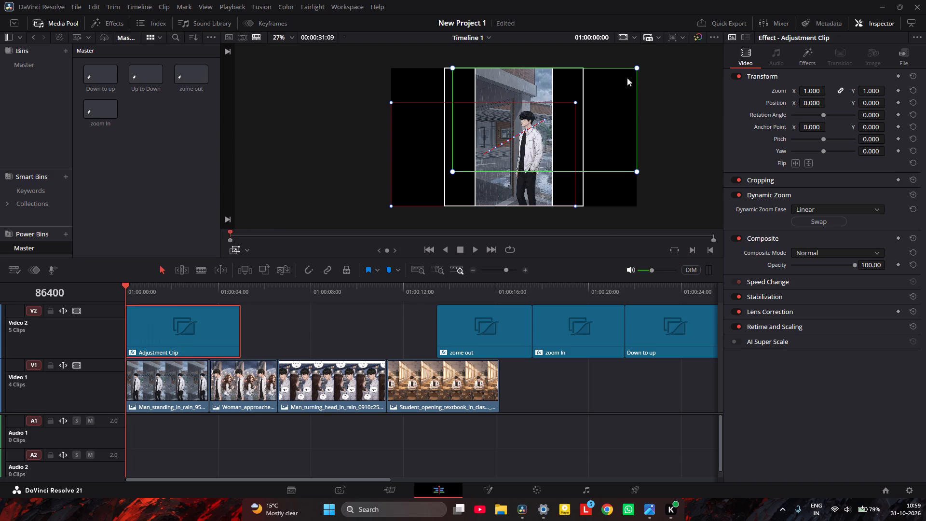
pyautogui.moveTo(637, 66); pyautogui.dragTo(607, 71)
pyautogui.moveTo(392, 206); pyautogui.dragTo(400, 196)
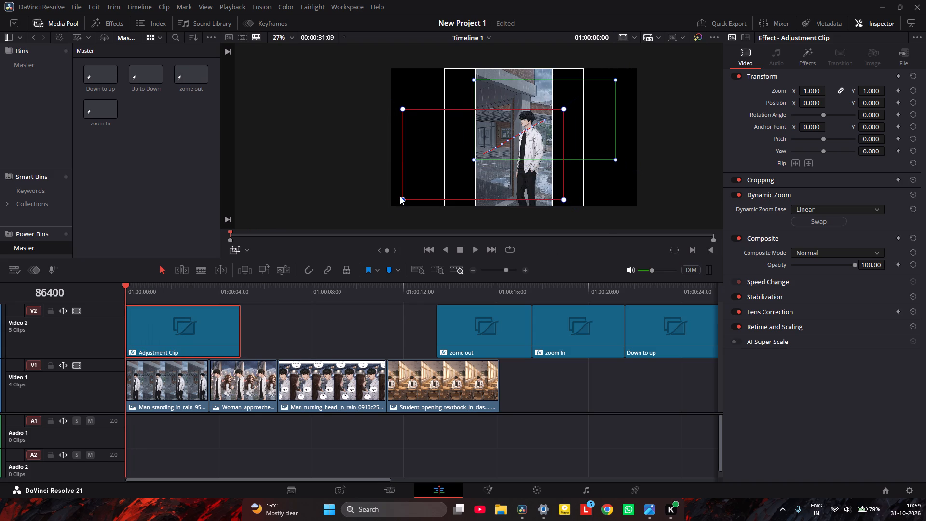
pyautogui.moveTo(400, 196); pyautogui.dragTo(408, 188)
# Play the timeline from the start to check the diagonal motion with the smaller frames.
pyautogui.press('space')
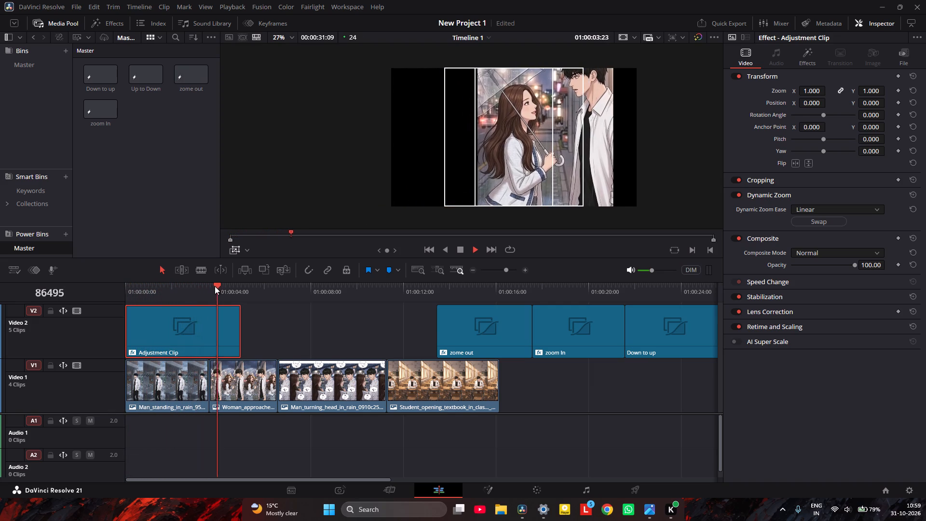
pyautogui.press('space')
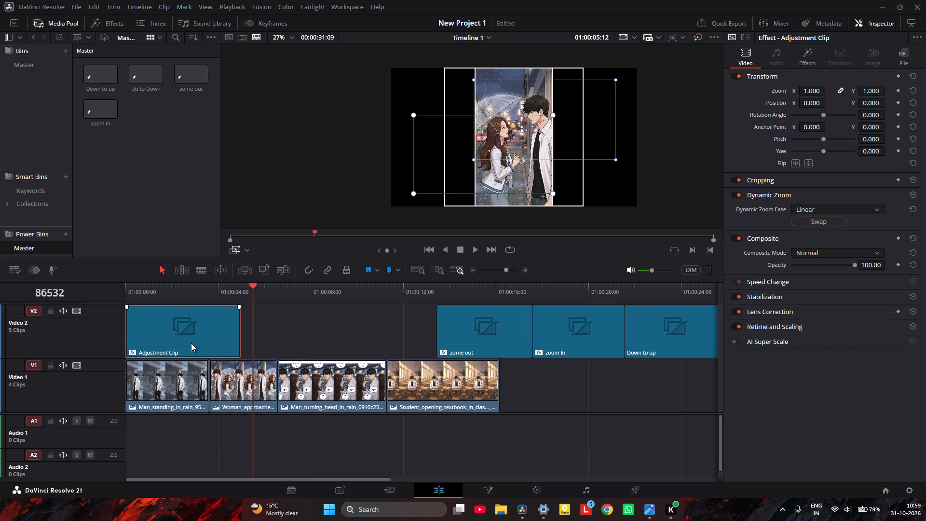
# Trim the end of the first adjustment clip to shorten it to about 4 seconds.
pyautogui.moveTo(240, 339); pyautogui.dragTo(230, 339)
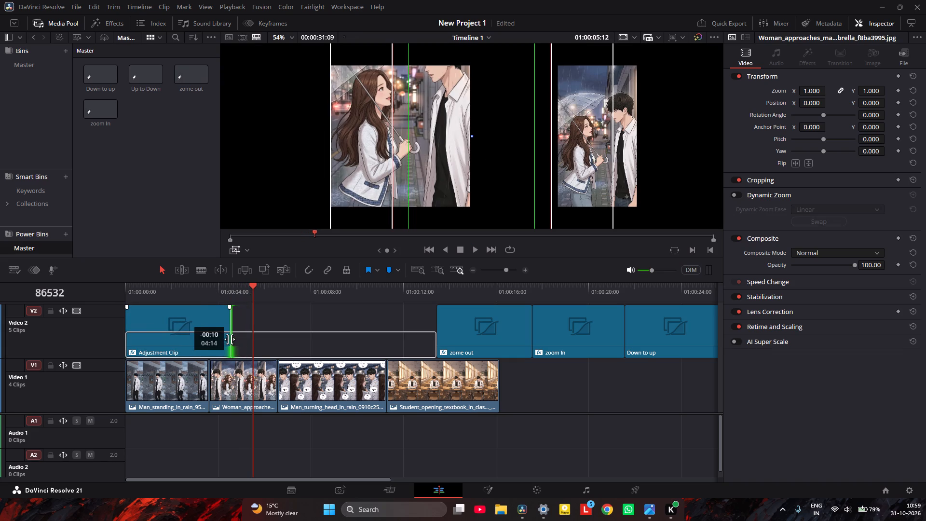
pyautogui.moveTo(230, 339); pyautogui.dragTo(215, 342)
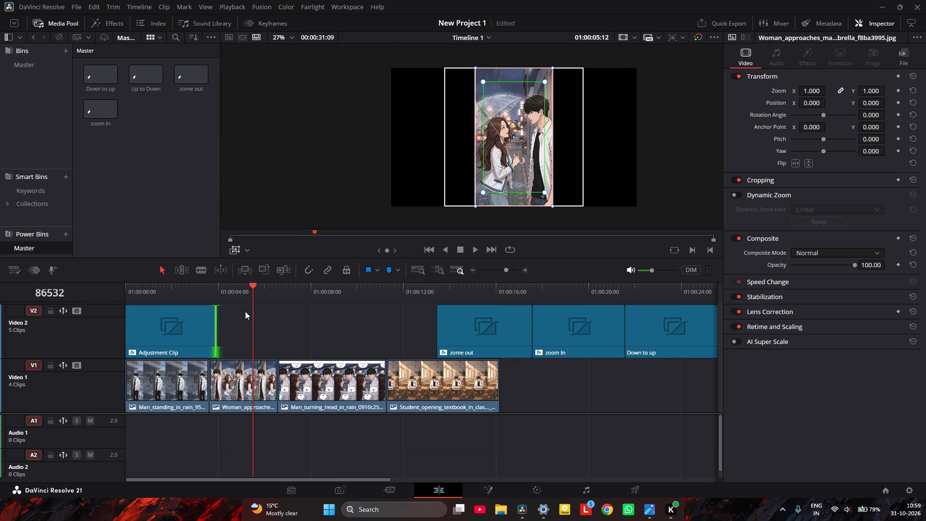
# Play the shortened adjustment clip from about the 2-second mark to check its diagonal motion.
pyautogui.moveTo(252, 306); pyautogui.dragTo(166, 316)
pyautogui.press('space')
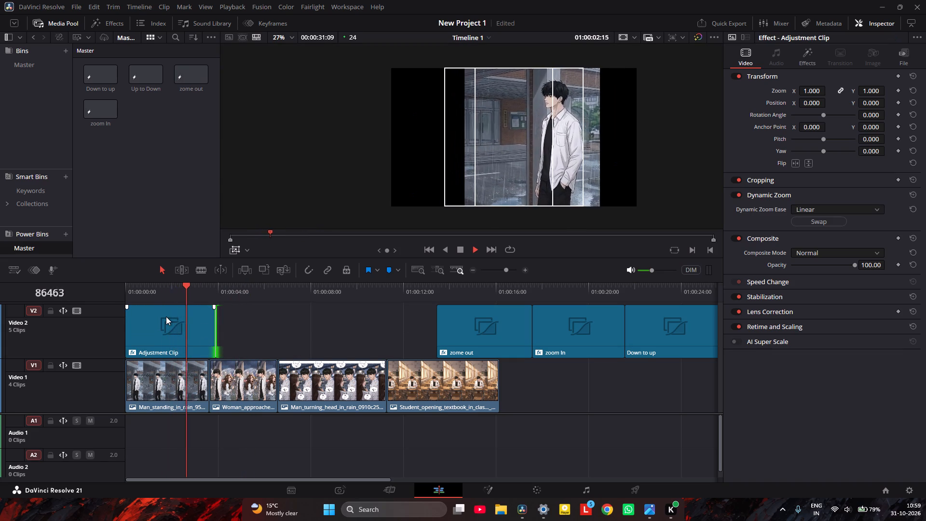
pyautogui.press('space')
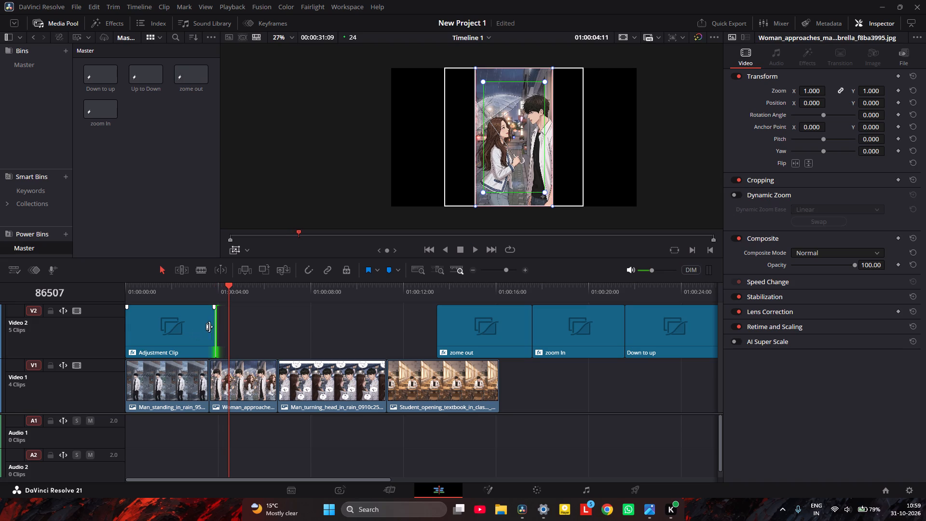
# Lengthen the first adjustment clip, trying about 7 seconds before settling on about 5.5 seconds, and play it back.
pyautogui.moveTo(217, 324); pyautogui.dragTo(285, 327)
pyautogui.press('space')
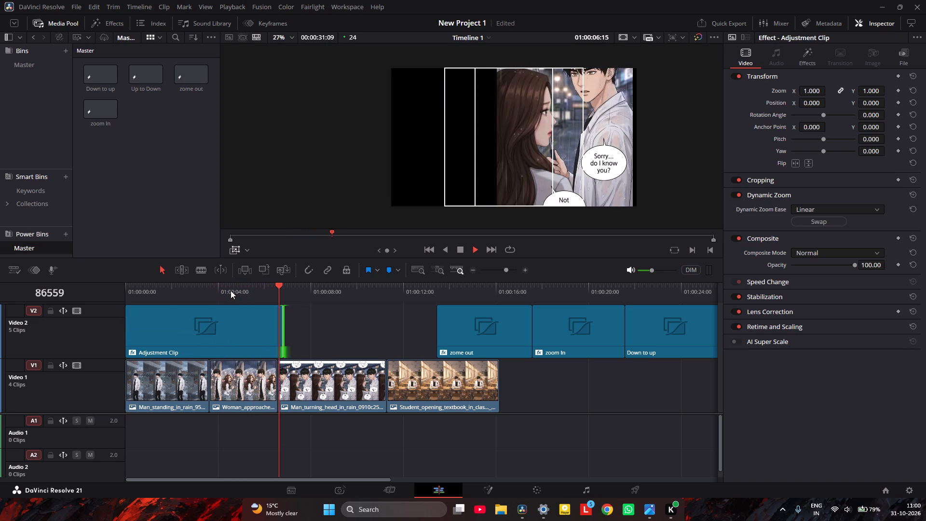
pyautogui.press('space')
pyautogui.moveTo(283, 289); pyautogui.dragTo(234, 298)
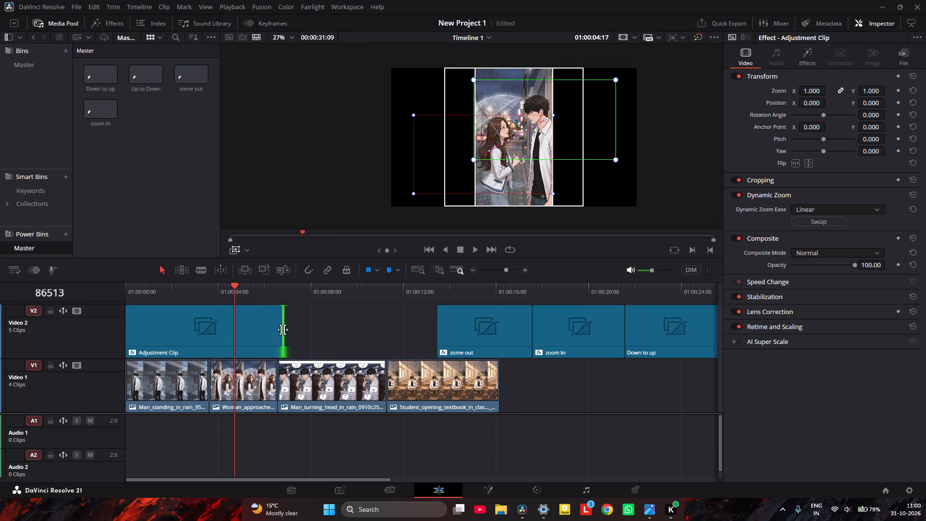
pyautogui.moveTo(283, 329); pyautogui.dragTo(253, 332)
pyautogui.moveTo(234, 297); pyautogui.dragTo(168, 306)
pyautogui.press('space')
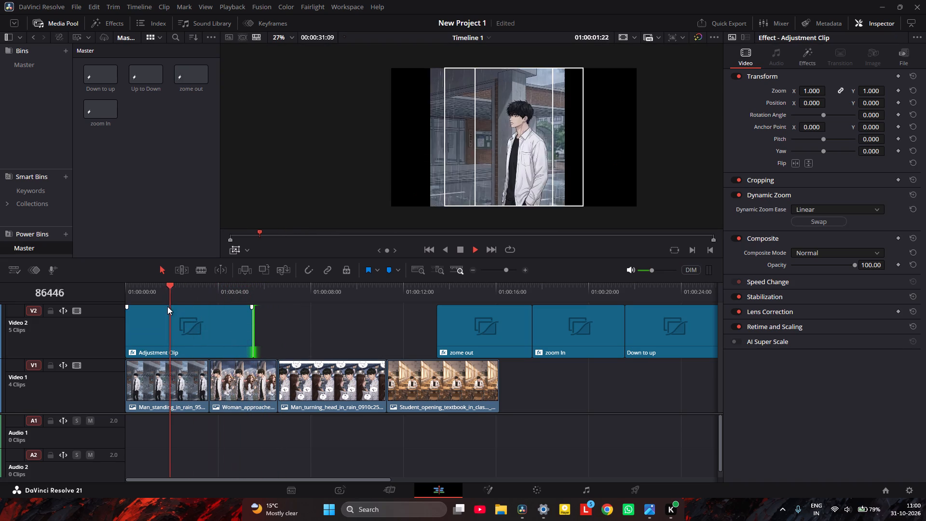
pyautogui.press('space')
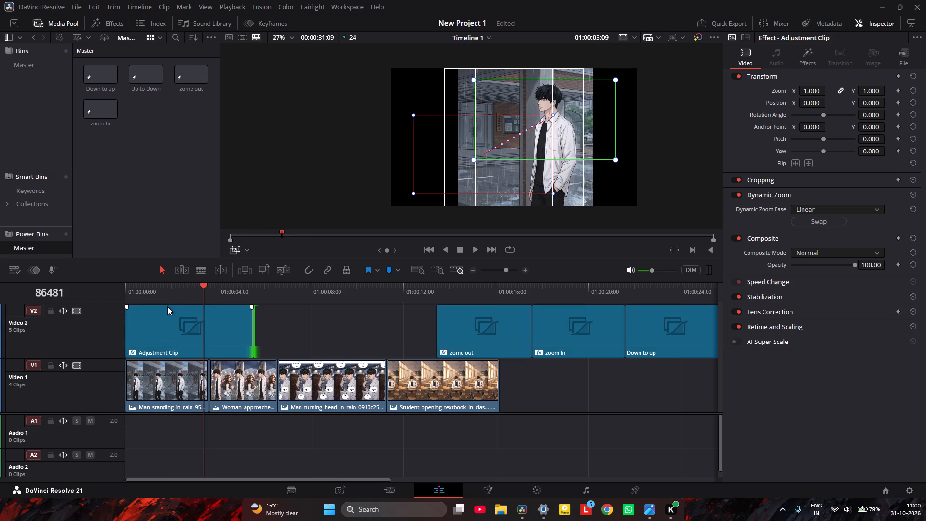
# Move the red and green Dynamic Zoom frames horizontally closer together, with red lower and green higher, and play the clip from near its start.
pyautogui.moveTo(422, 178); pyautogui.dragTo(433, 177)
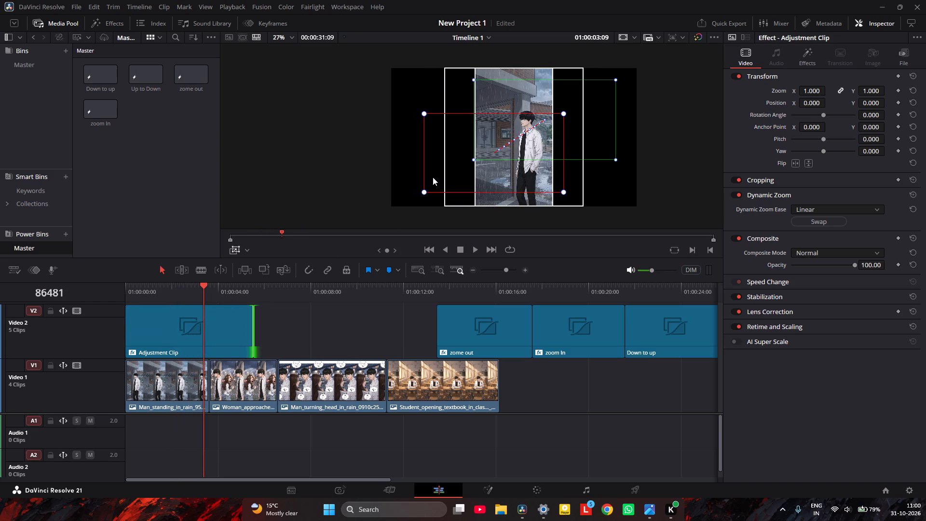
pyautogui.moveTo(433, 177); pyautogui.dragTo(445, 184)
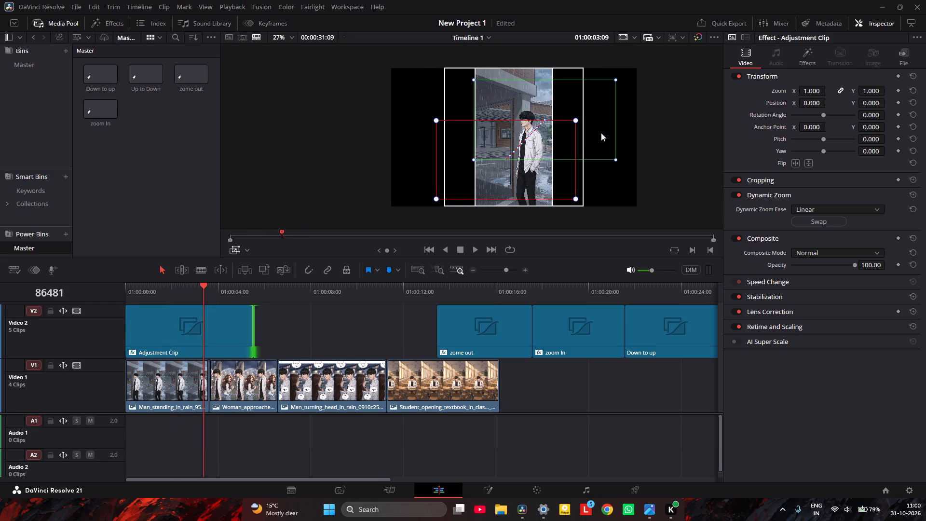
pyautogui.moveTo(599, 132); pyautogui.dragTo(588, 124)
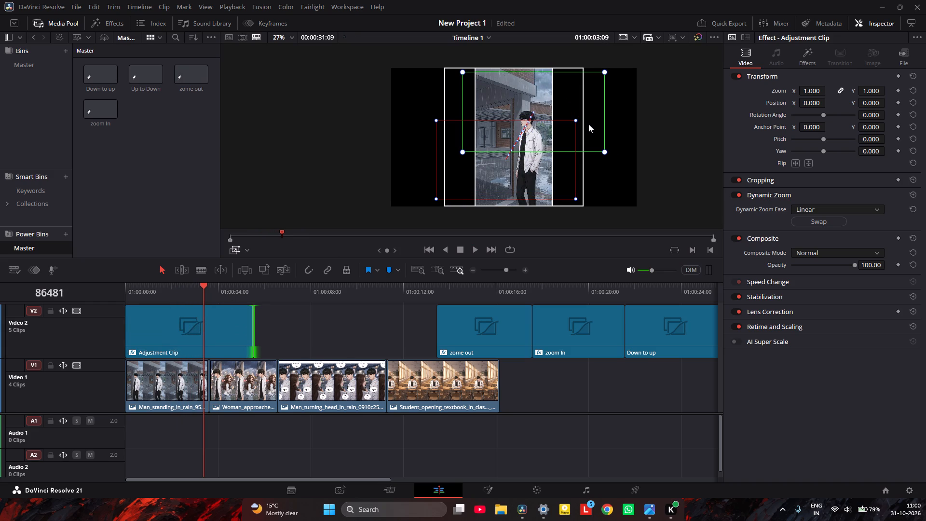
pyautogui.moveTo(588, 124); pyautogui.dragTo(588, 123)
pyautogui.moveTo(204, 288); pyautogui.dragTo(135, 298)
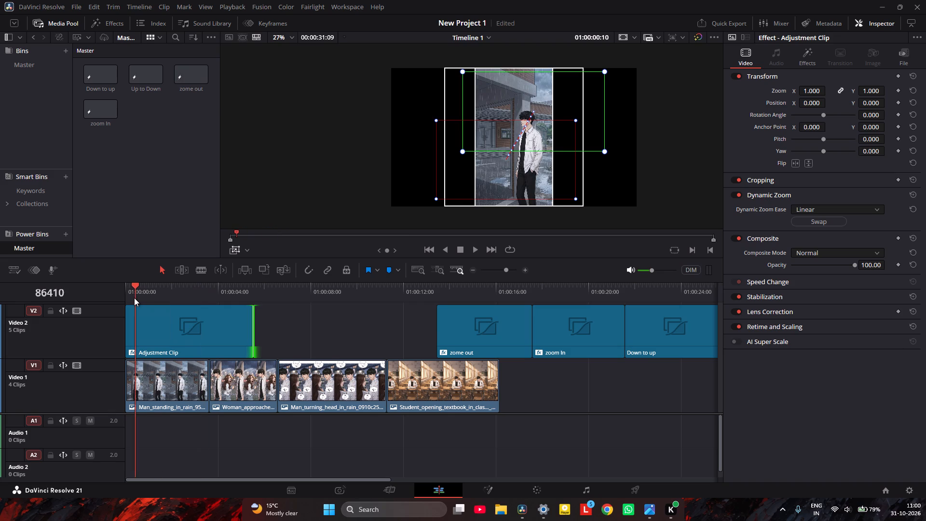
pyautogui.press('space')
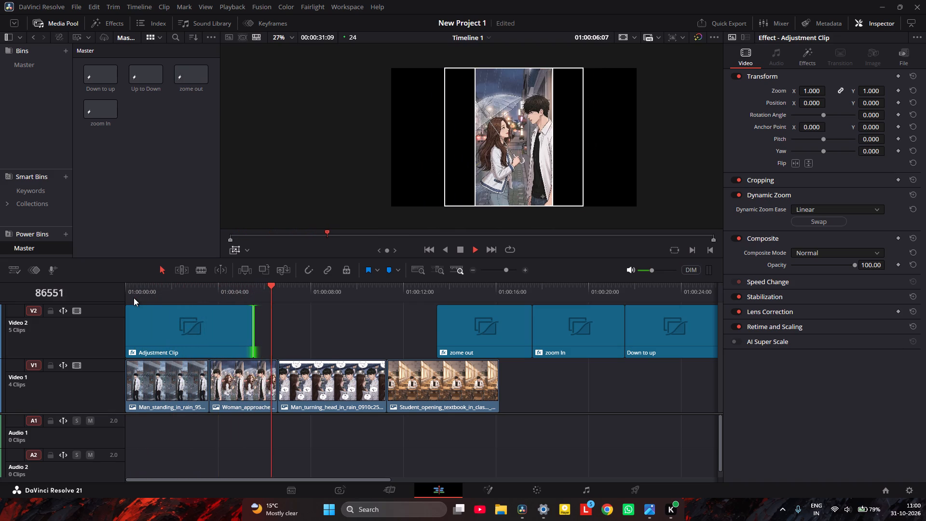
pyautogui.press('space')
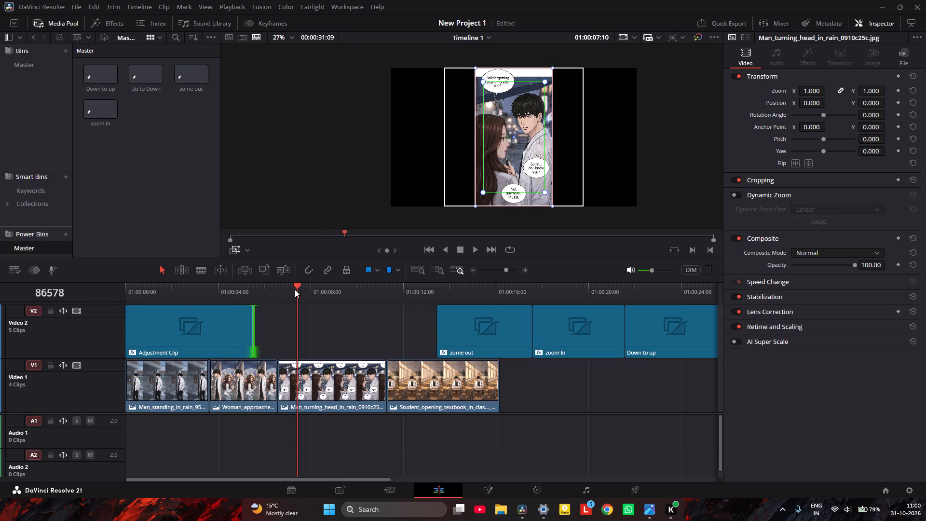
pyautogui.moveTo(295, 289); pyautogui.dragTo(213, 307)
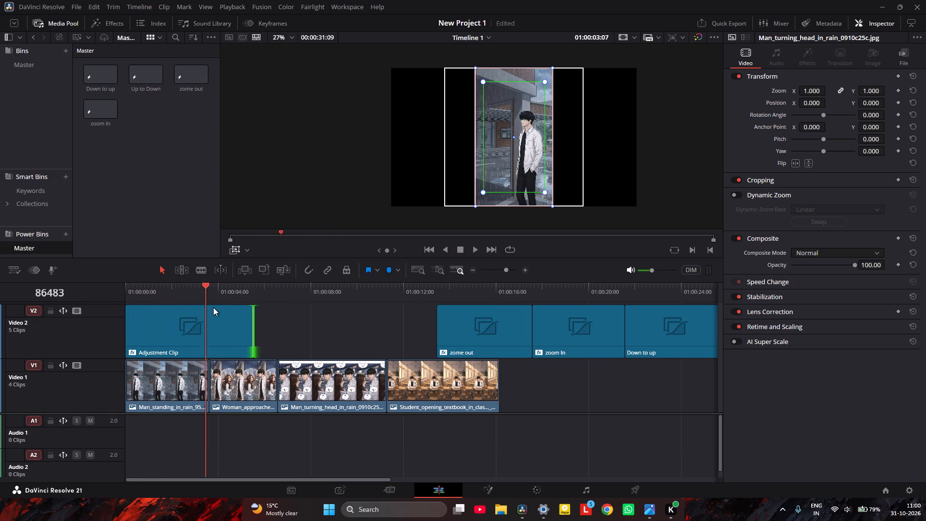
pyautogui.moveTo(213, 307); pyautogui.dragTo(118, 313)
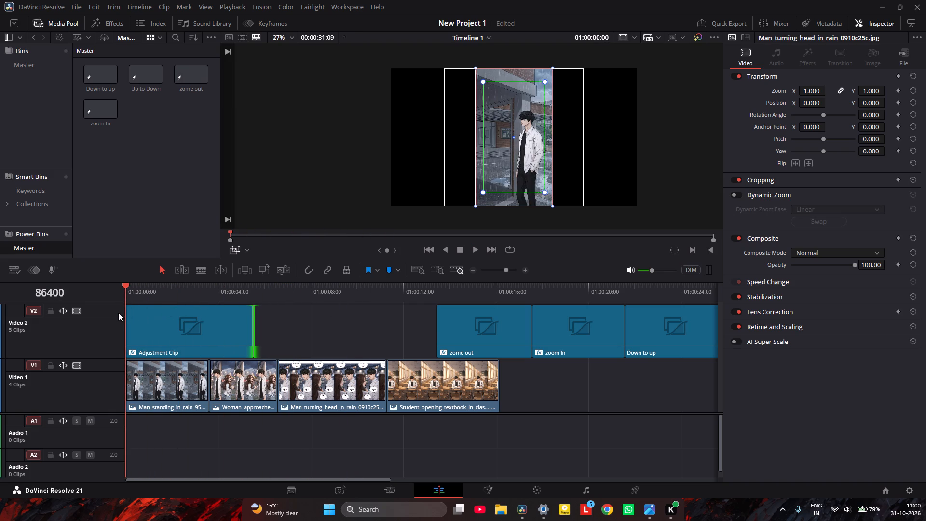
pyautogui.moveTo(118, 313); pyautogui.dragTo(145, 308)
# Move the adjustment clip's green frame to the image's upper right and the red frame to its lower left, and play the motion.
pyautogui.click(200, 317)
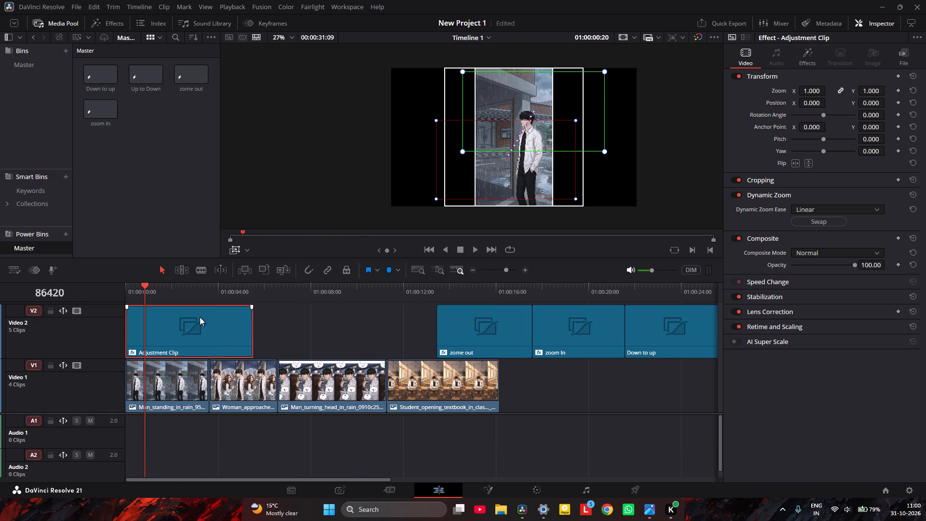
pyautogui.moveTo(586, 119); pyautogui.dragTo(585, 116)
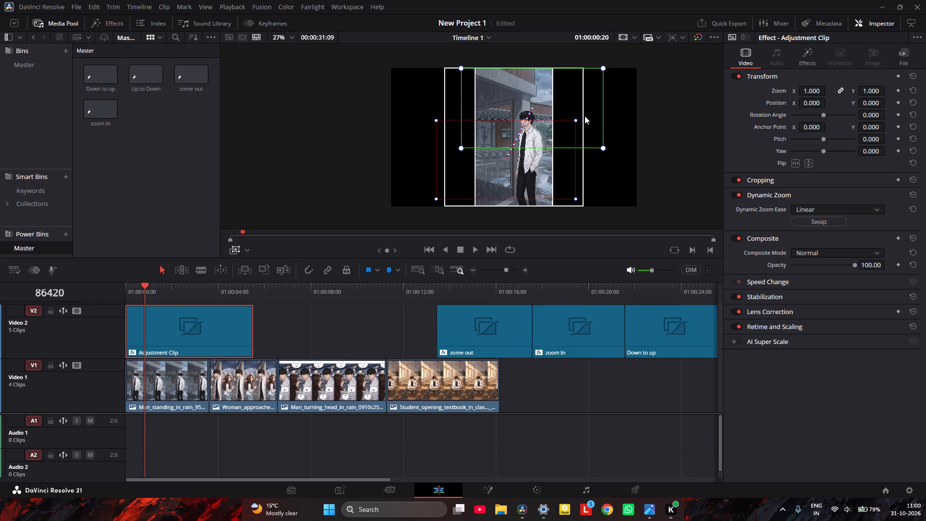
pyautogui.moveTo(585, 116); pyautogui.dragTo(598, 116)
pyautogui.moveTo(545, 168); pyautogui.dragTo(522, 177)
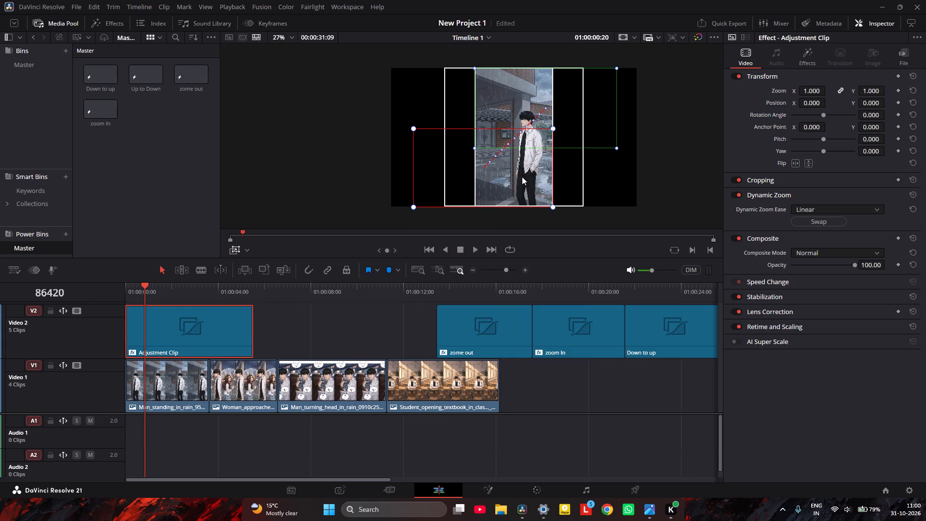
pyautogui.moveTo(522, 177); pyautogui.dragTo(522, 175)
pyautogui.press('space')
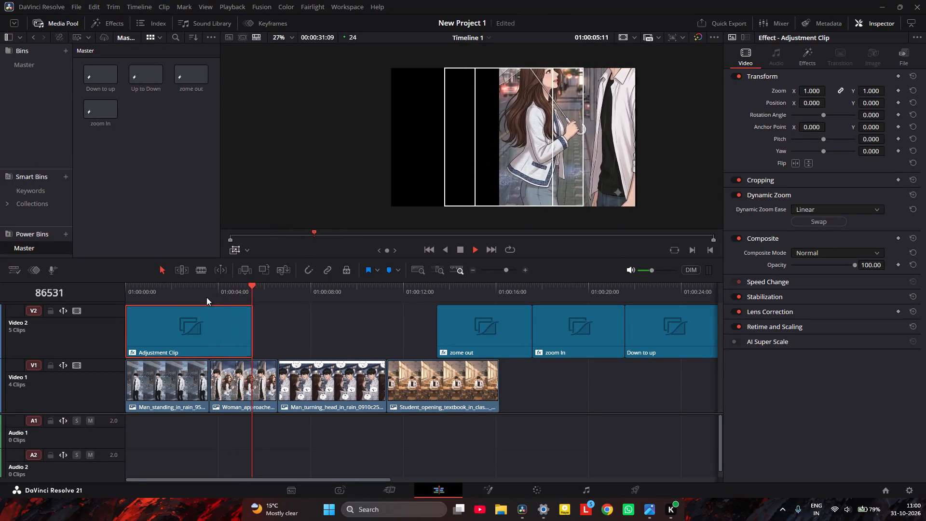
pyautogui.press('space')
# Shift the red frame right along the image's lower edge and the green frame up and slightly left, playing back between adjustments.
pyautogui.moveTo(270, 286); pyautogui.dragTo(146, 297)
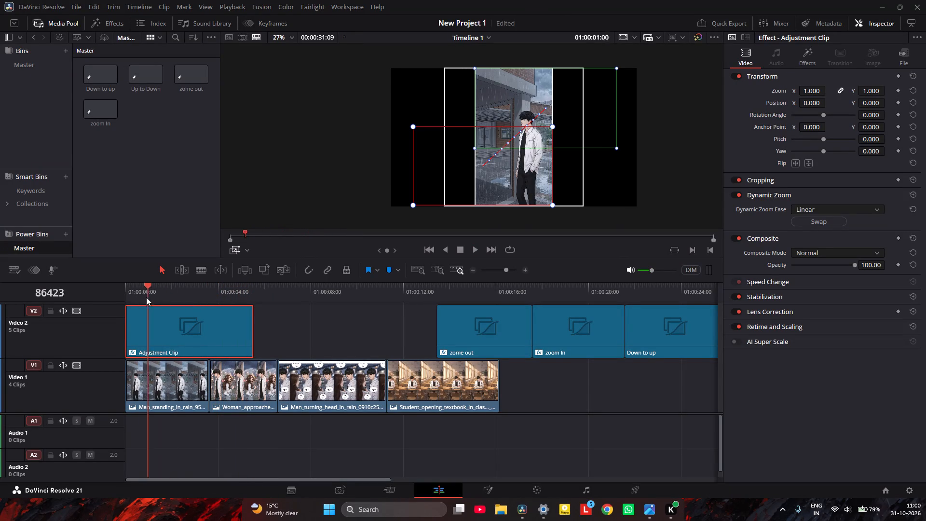
pyautogui.moveTo(146, 297); pyautogui.dragTo(124, 301)
pyautogui.moveTo(411, 200); pyautogui.dragTo(438, 201)
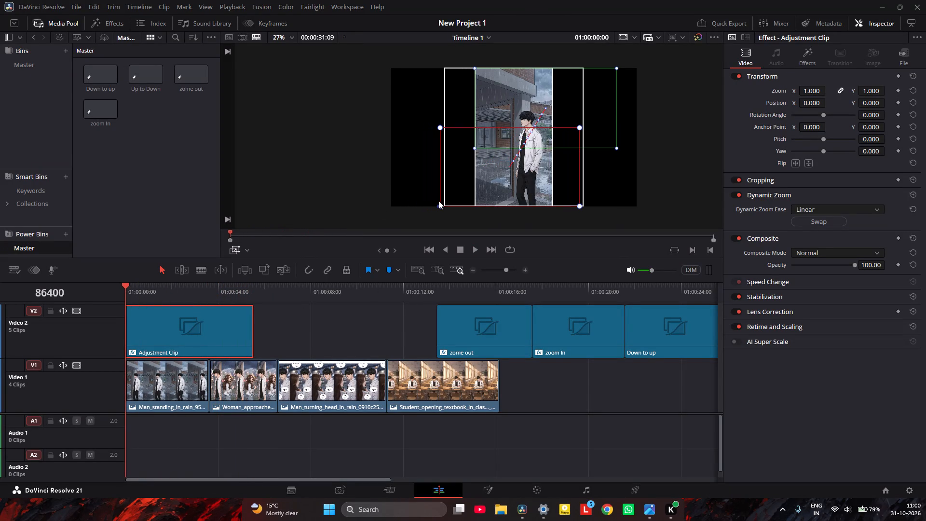
pyautogui.moveTo(438, 201); pyautogui.dragTo(442, 200)
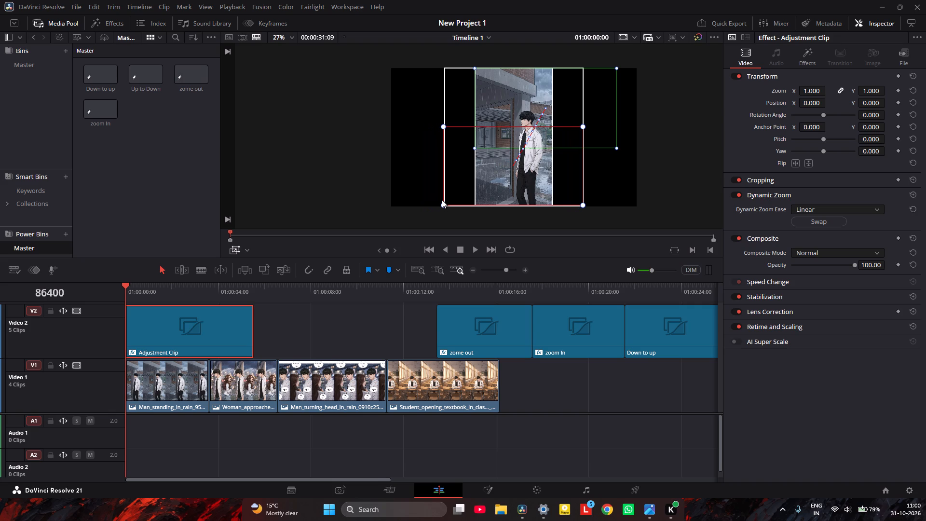
pyautogui.press('space')
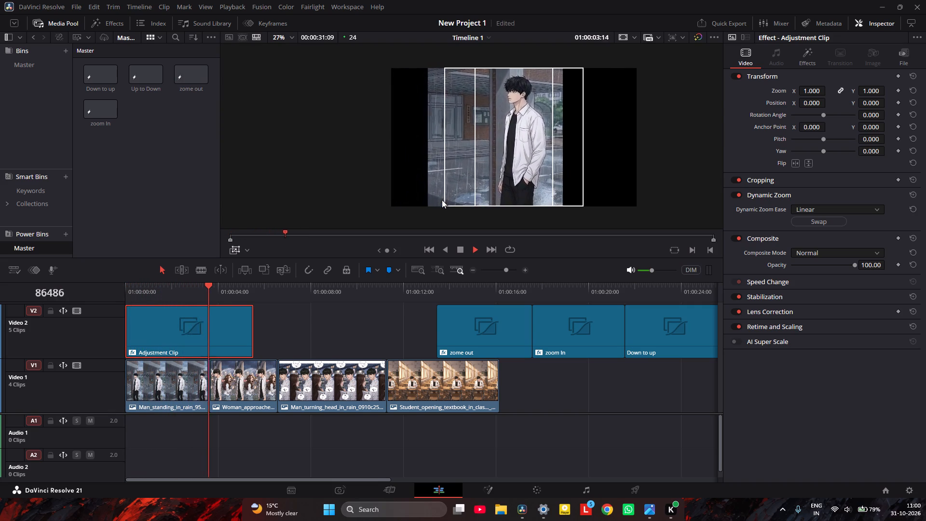
pyautogui.press('space')
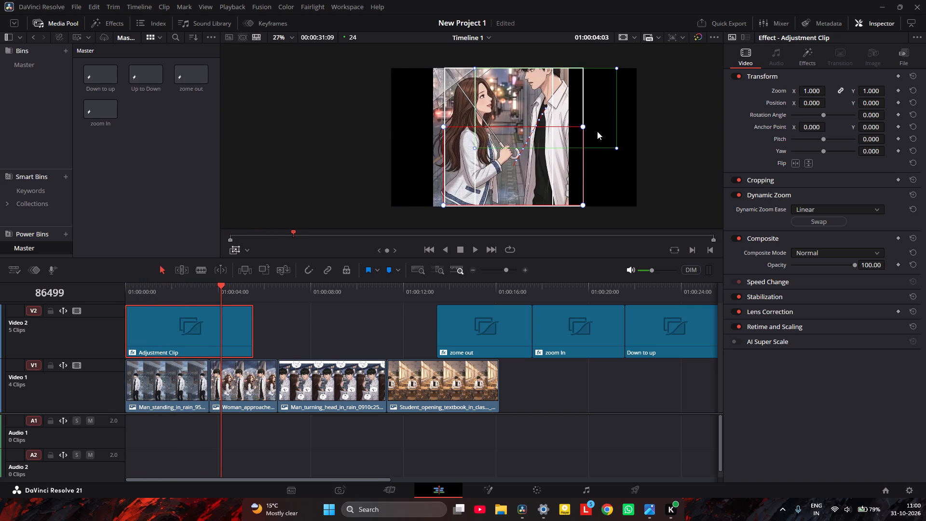
pyautogui.moveTo(601, 132); pyautogui.dragTo(571, 125)
pyautogui.press('space')
pyautogui.press('space')
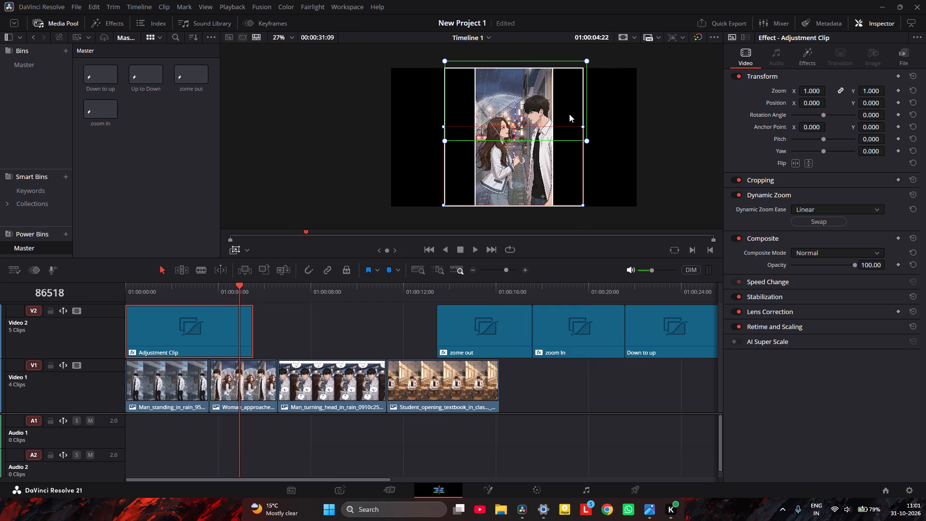
pyautogui.moveTo(569, 114); pyautogui.dragTo(589, 114)
# Play the timeline from the start to check the diagonal motion with the repositioned frames.
pyautogui.press('space')
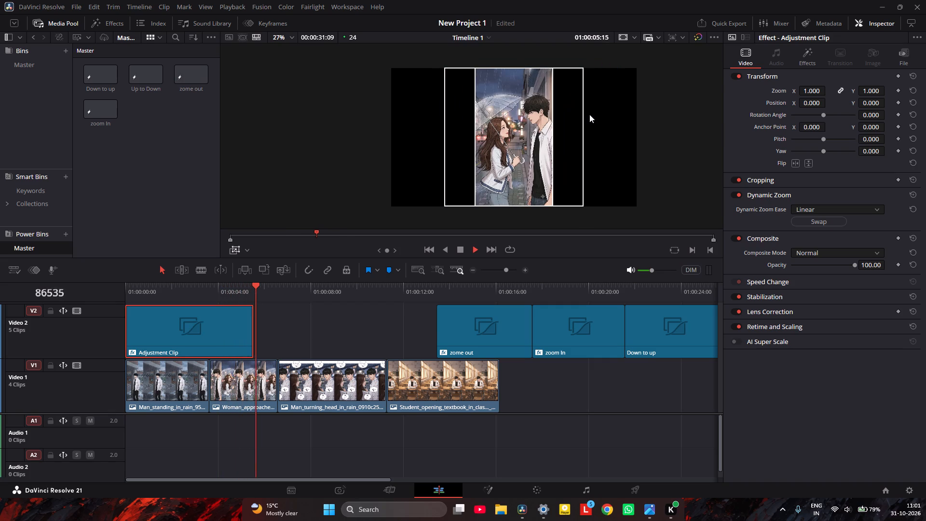
pyautogui.click(278, 281)
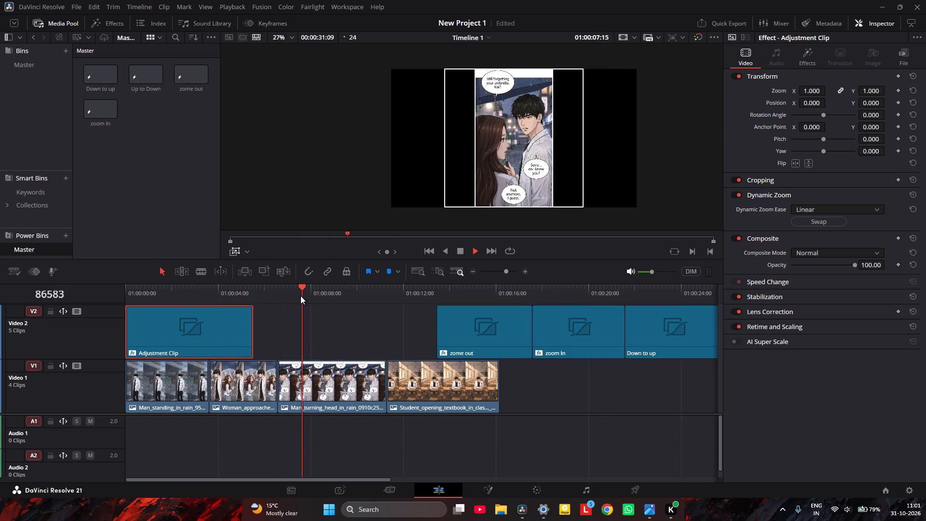
pyautogui.moveTo(301, 296); pyautogui.dragTo(74, 298)
pyautogui.press('space')
pyautogui.press('space')
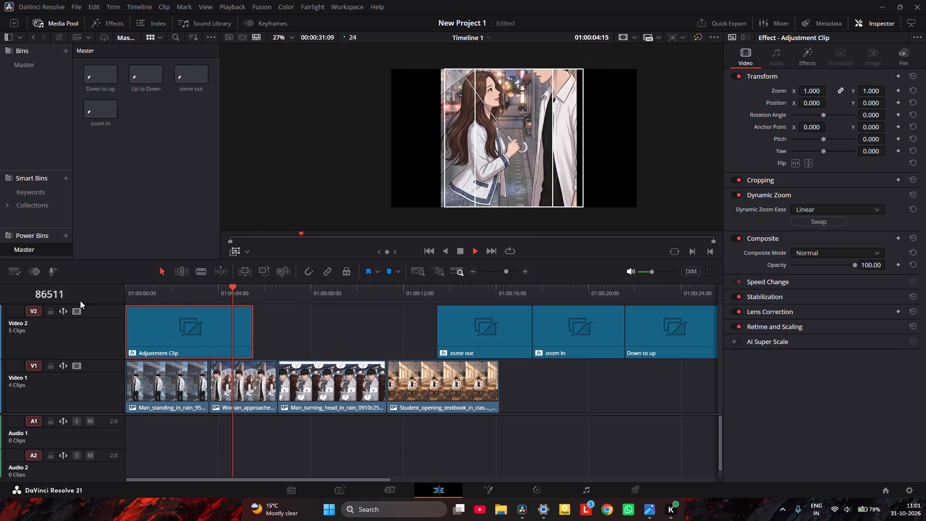
pyautogui.press('space')
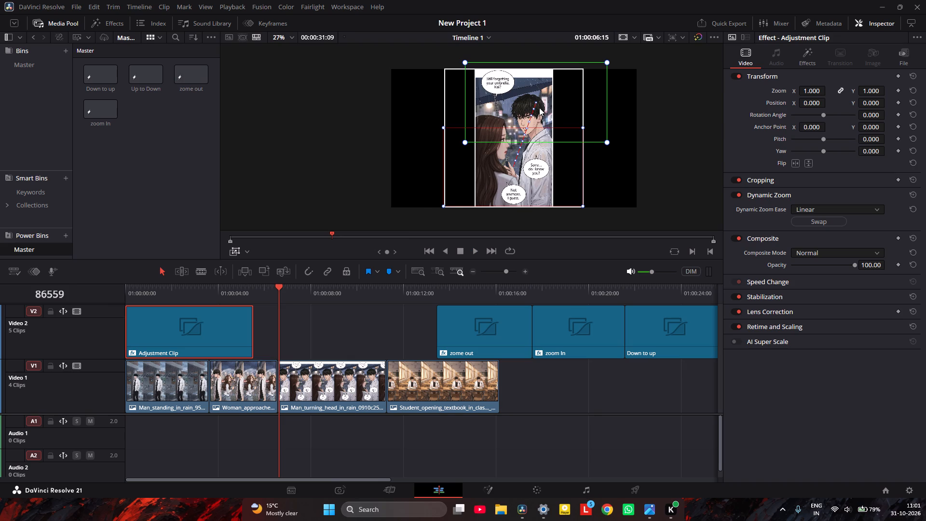
# Shrink the red Dynamic Zoom frame and position it at the lower left of the safe area.
pyautogui.click(547, 170)
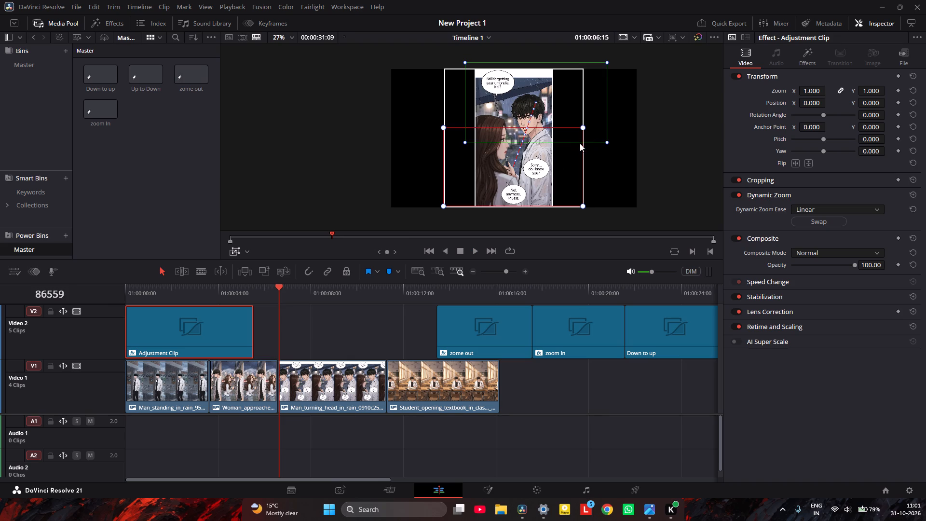
pyautogui.click(597, 120)
pyautogui.click(553, 174)
pyautogui.moveTo(561, 192); pyautogui.dragTo(557, 189)
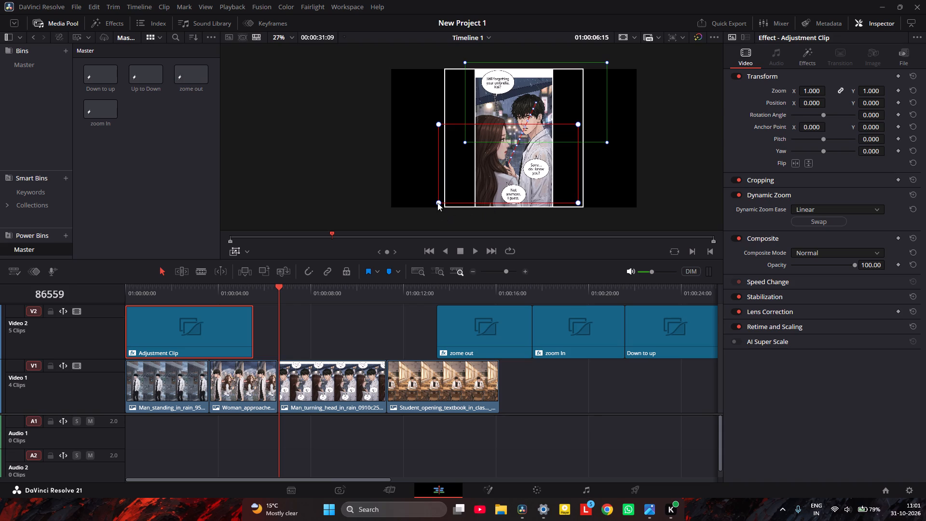
pyautogui.moveTo(437, 202); pyautogui.dragTo(451, 197)
pyautogui.moveTo(481, 186); pyautogui.dragTo(476, 191)
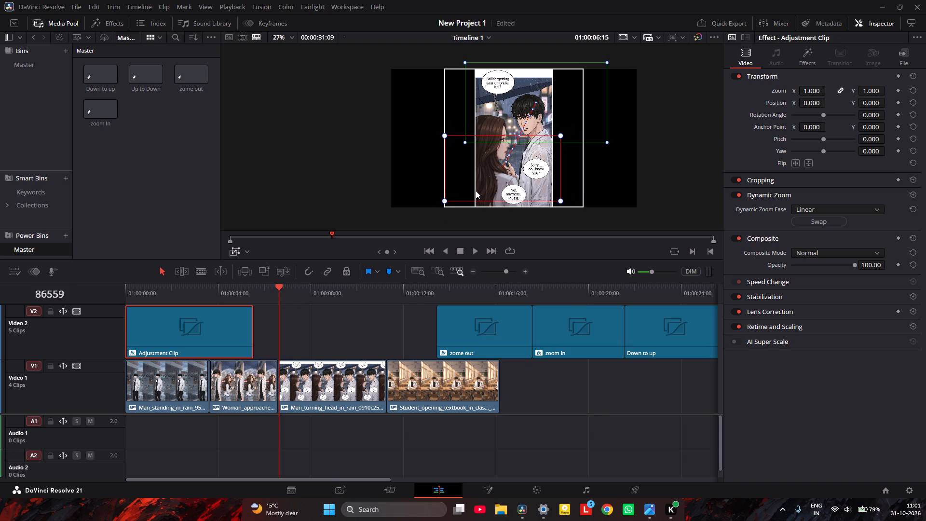
pyautogui.moveTo(476, 191); pyautogui.dragTo(475, 191)
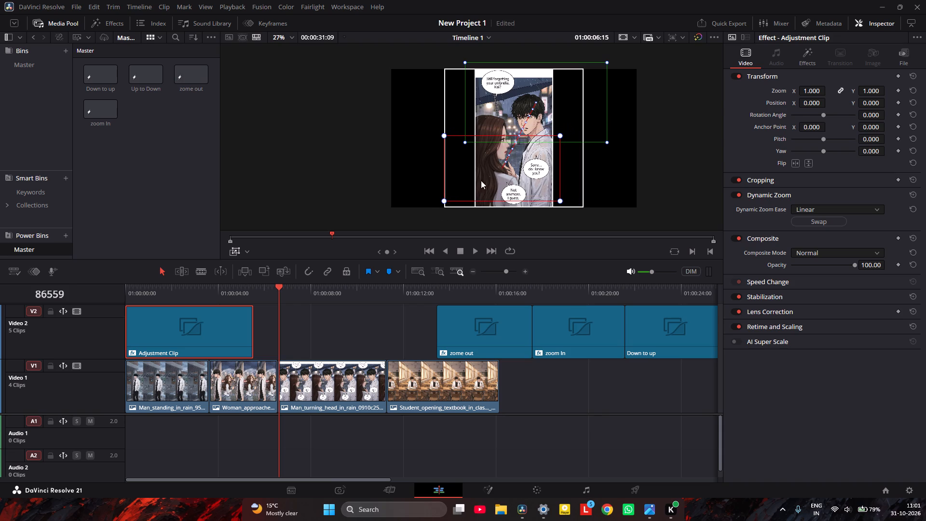
# Shrink the green Dynamic Zoom frame slightly and align its upper edge with the top of the image.
pyautogui.moveTo(466, 61); pyautogui.dragTo(467, 70)
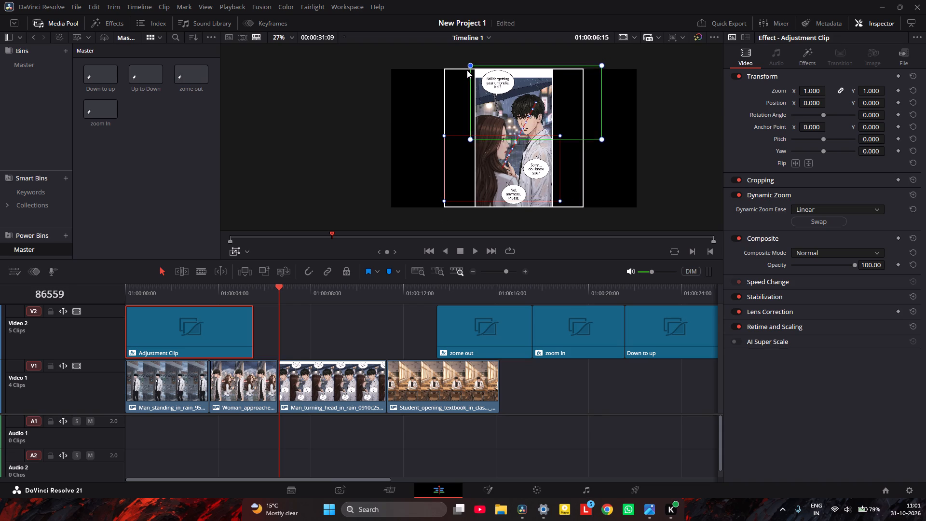
pyautogui.moveTo(467, 70); pyautogui.dragTo(467, 71)
pyautogui.click(482, 88)
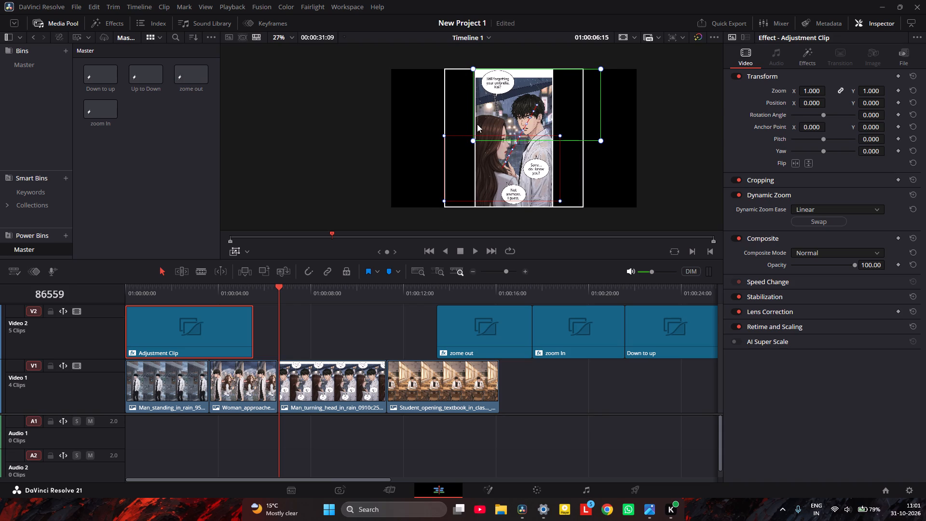
# Play the diagonal motion full screen from the start of the timeline to check the shrunken Dynamic Zoom frames.
pyautogui.hotkey('ctrl', 'f')
pyautogui.press('space')
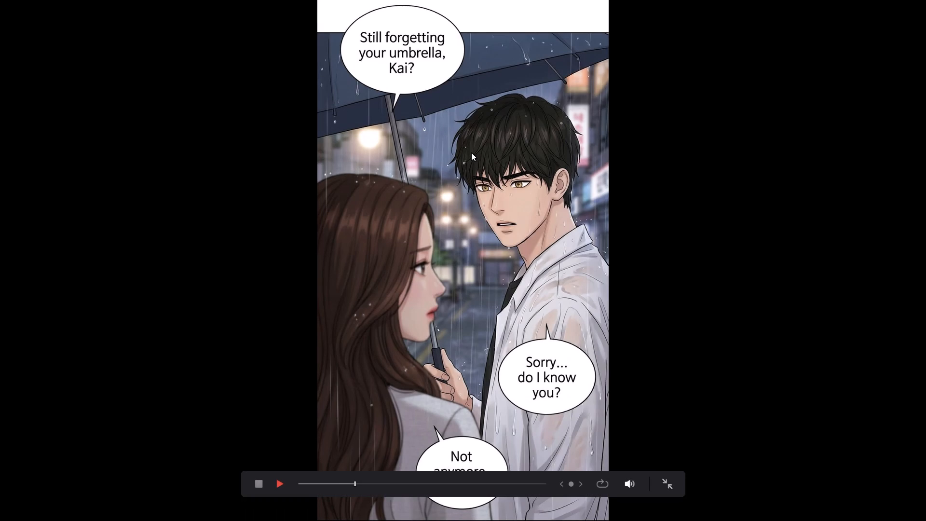
pyautogui.click(667, 482)
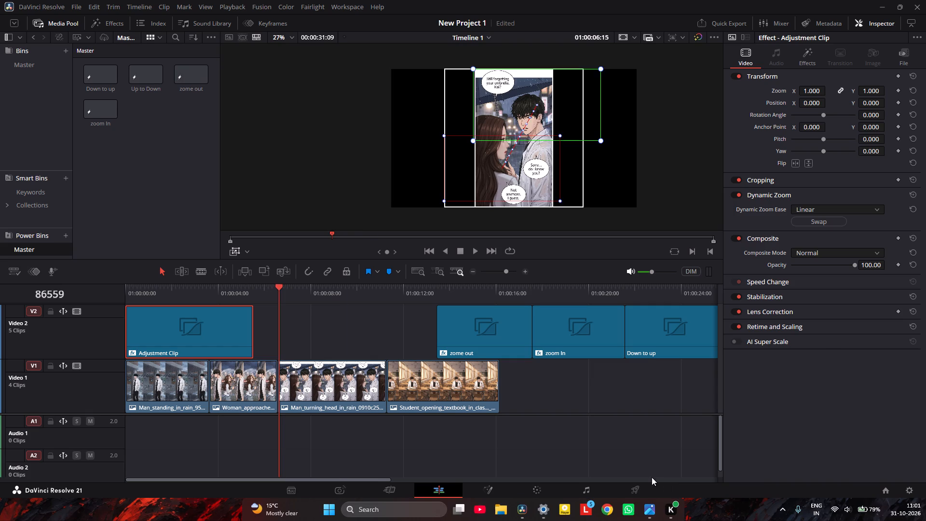
pyautogui.press('space')
pyautogui.moveTo(357, 301); pyautogui.dragTo(46, 307)
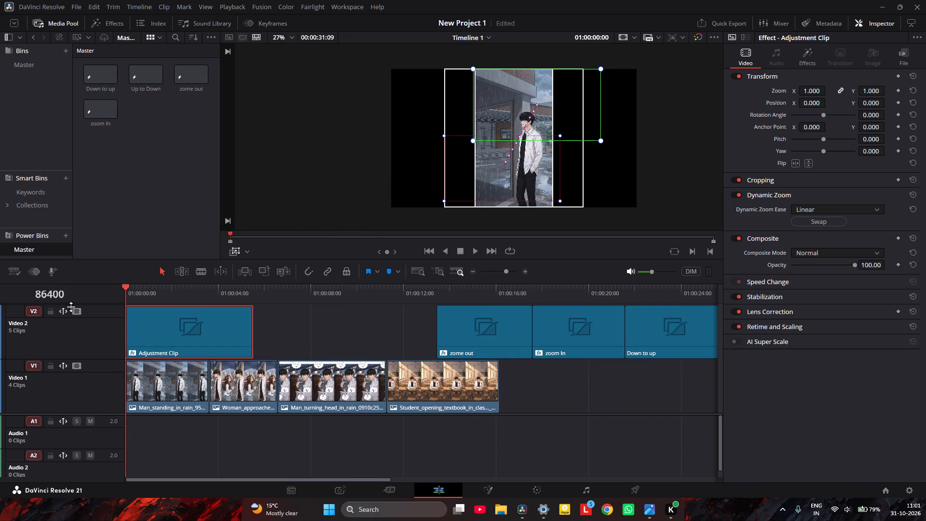
pyautogui.hotkey('ctrl', 'f')
pyautogui.press('space')
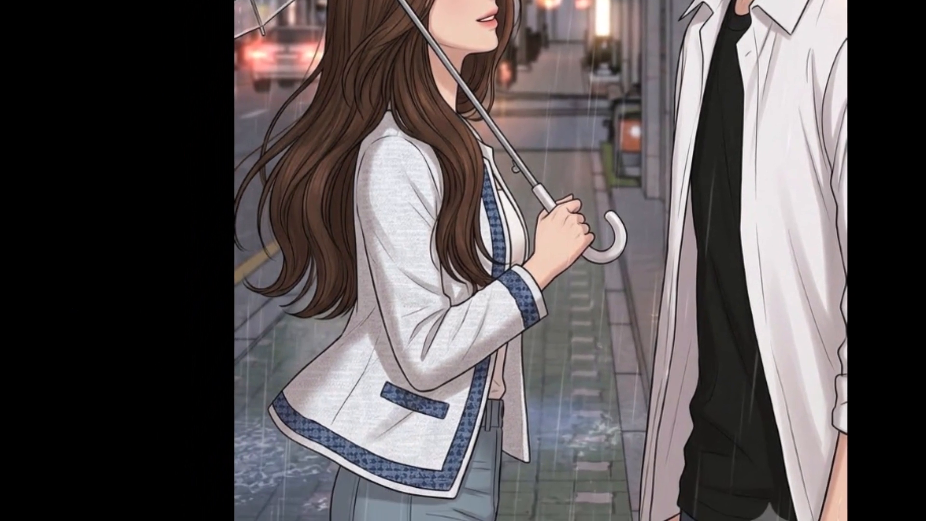
pyautogui.press('space')
pyautogui.click(673, 485)
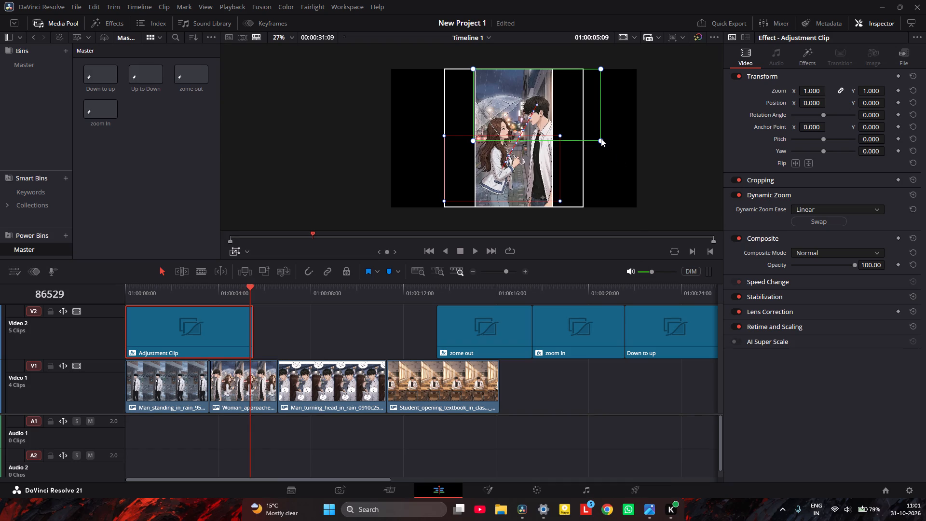
# Enlarge the green and red Dynamic Zoom frames until they extend slightly past the image's top and bottom edges.
pyautogui.moveTo(601, 138); pyautogui.dragTo(626, 151)
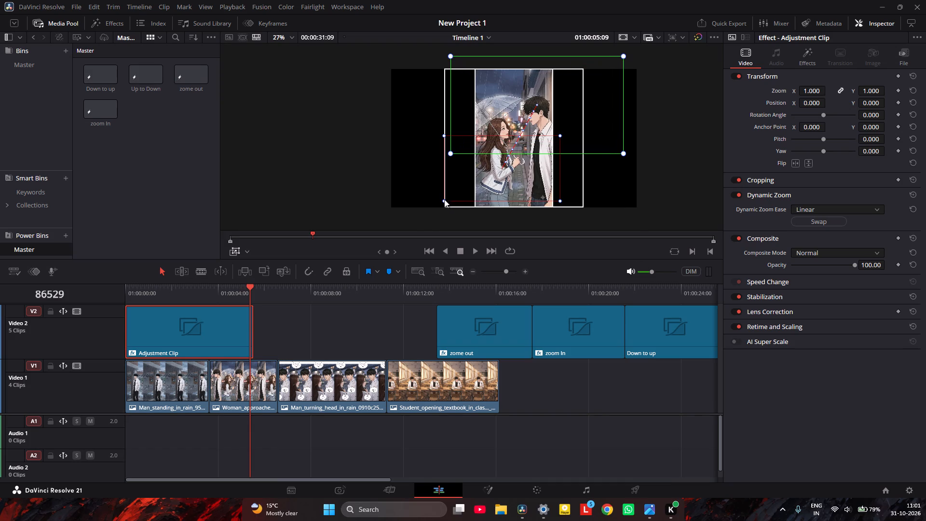
pyautogui.moveTo(444, 199); pyautogui.dragTo(419, 220)
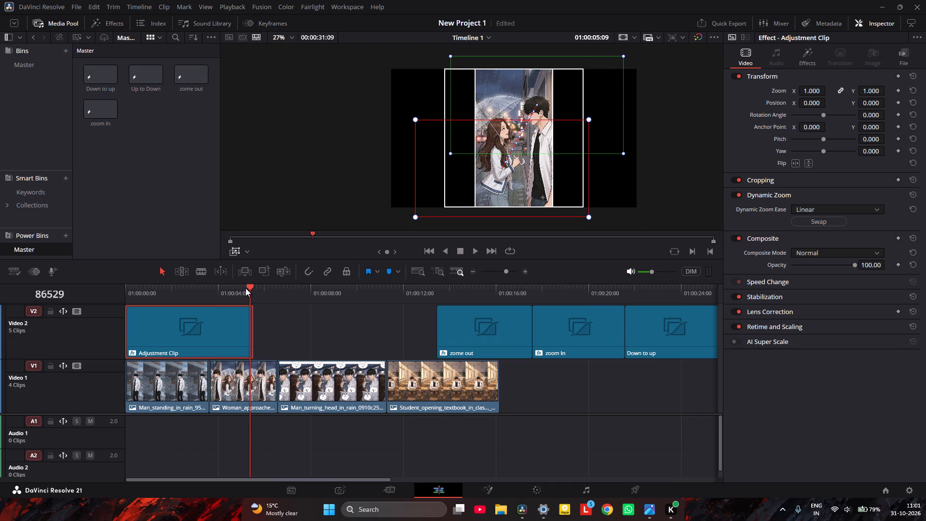
# Play the timeline full screen from the start to check the motion with the enlarged frames.
pyautogui.moveTo(248, 288); pyautogui.dragTo(0, 323)
pyautogui.hotkey('ctrl', 'f')
pyautogui.press('space')
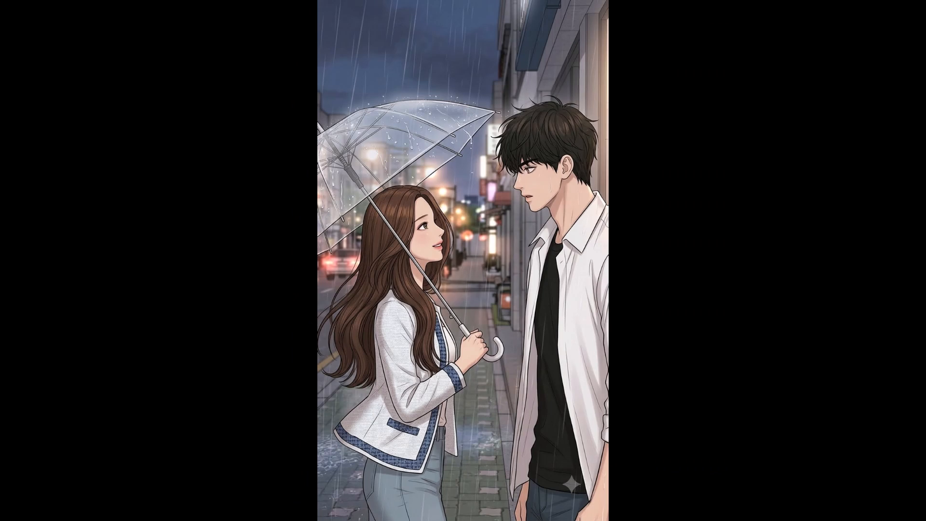
pyautogui.click(664, 476)
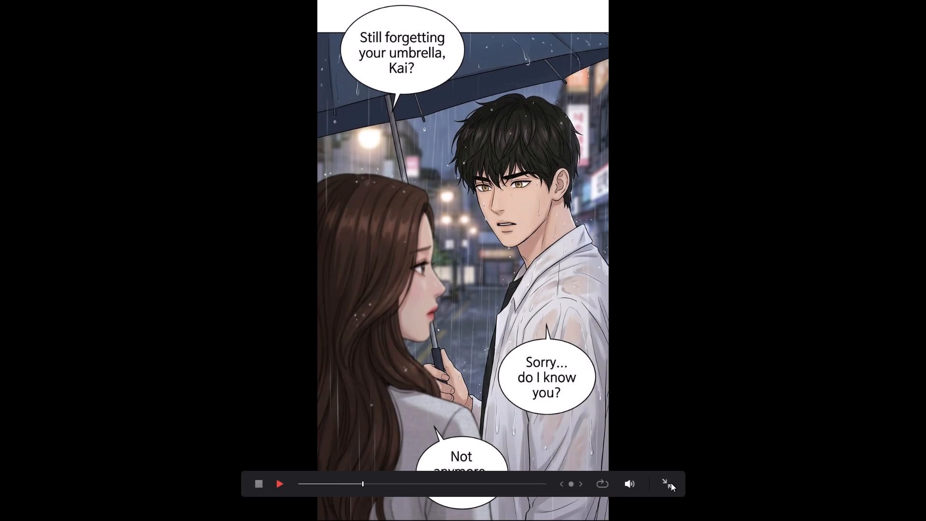
pyautogui.click(671, 483)
pyautogui.press('space')
# Trim the end of the adjustment clip back to 01:00:05:01 and play it back.
pyautogui.moveTo(333, 302); pyautogui.dragTo(170, 309)
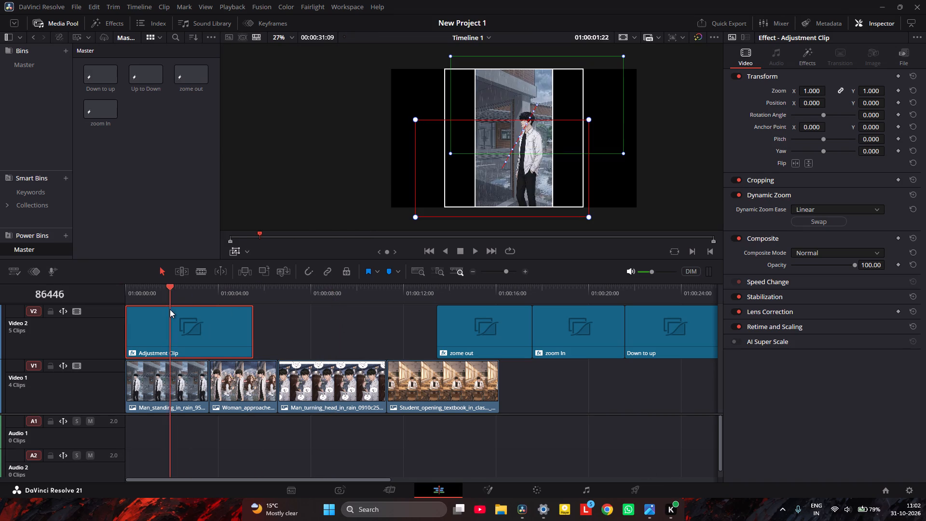
pyautogui.moveTo(170, 309); pyautogui.dragTo(242, 310)
pyautogui.moveTo(253, 330); pyautogui.dragTo(248, 331)
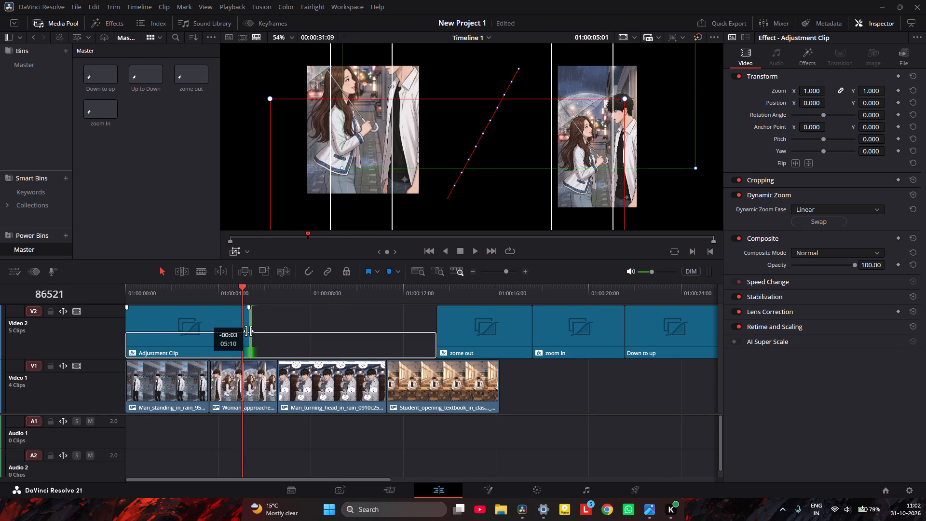
pyautogui.moveTo(248, 331); pyautogui.dragTo(242, 332)
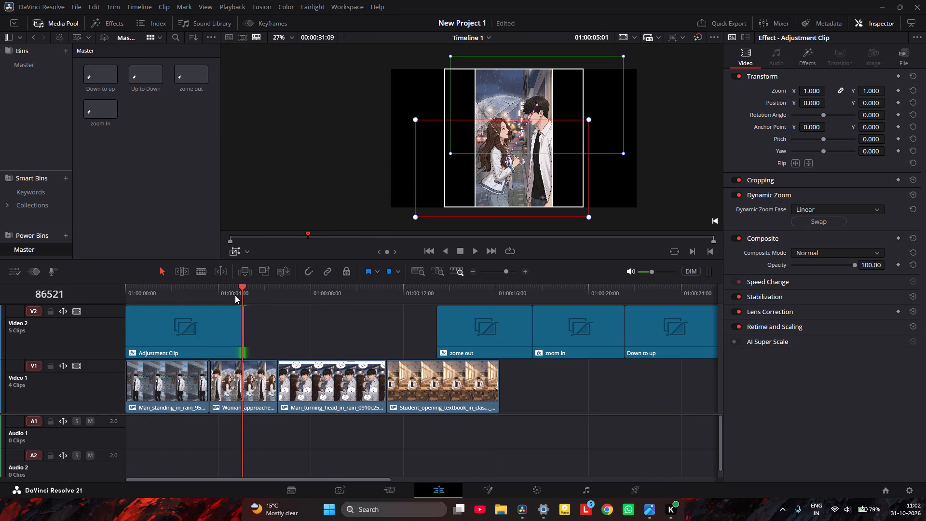
pyautogui.moveTo(239, 289); pyautogui.dragTo(173, 297)
pyautogui.press('space')
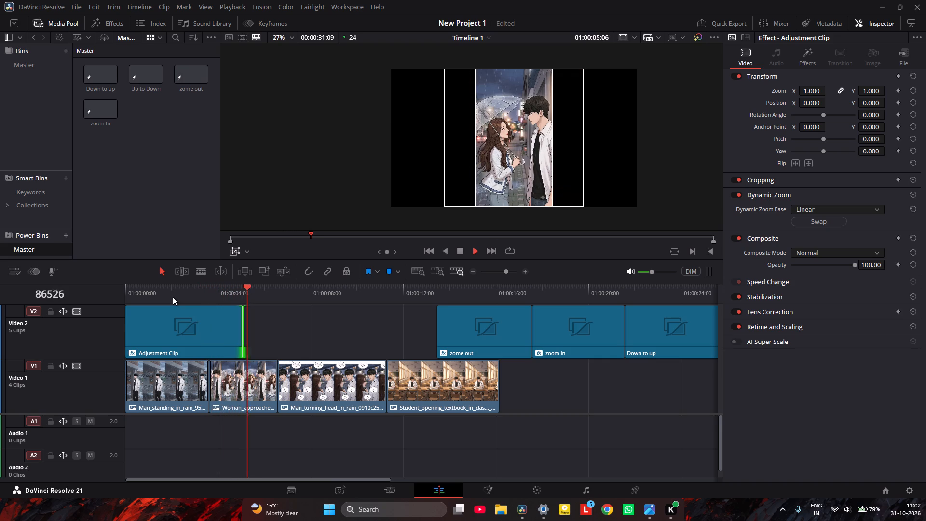
pyautogui.press('space')
# On Video 1, move the Woman_approaches image past the Man_turning_head image, place Man_turning_head directly after Man_standing_in_rain, and play it back.
pyautogui.moveTo(236, 385); pyautogui.dragTo(407, 457)
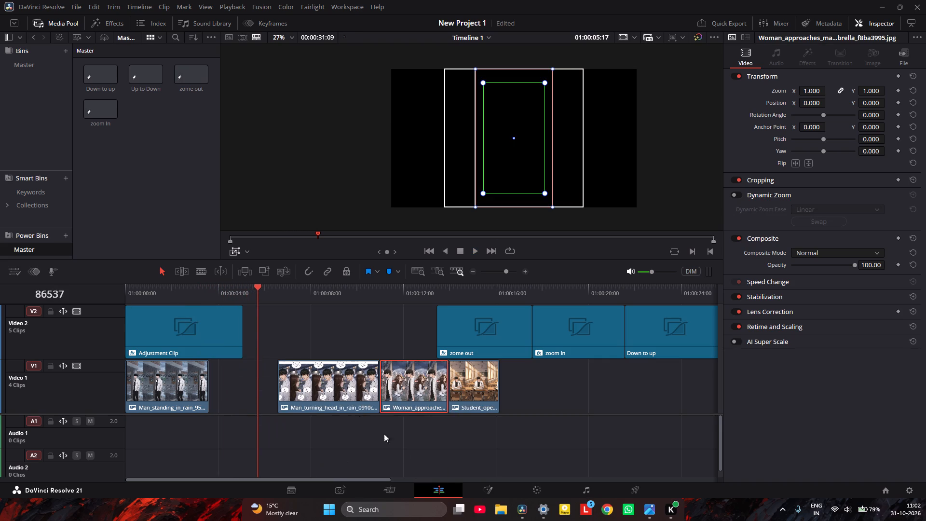
pyautogui.moveTo(316, 391); pyautogui.dragTo(247, 395)
pyautogui.moveTo(258, 313); pyautogui.dragTo(183, 317)
pyautogui.press('space')
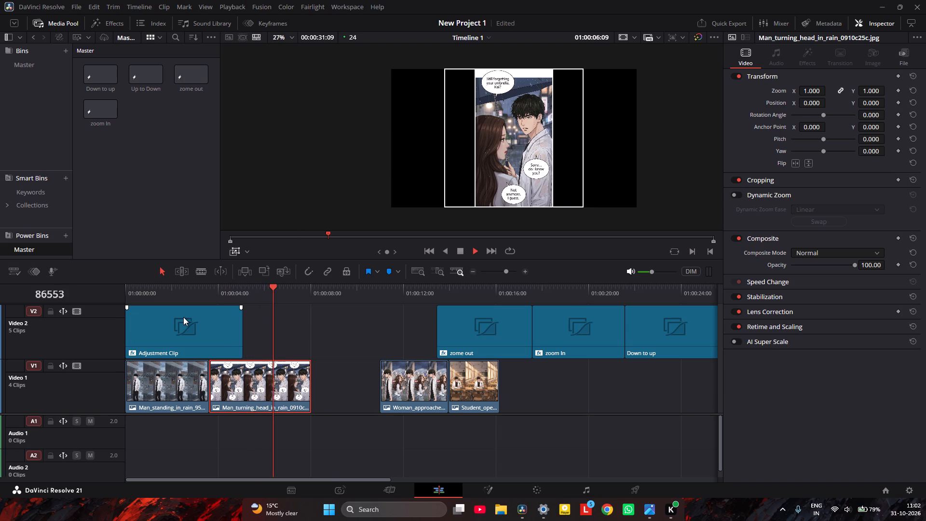
pyautogui.press('space')
# Raise the adjustment clip's red frame to the image's bottom edge, shift the green frame down-left to the top edge, and play back.
pyautogui.click(463, 164)
pyautogui.click(190, 328)
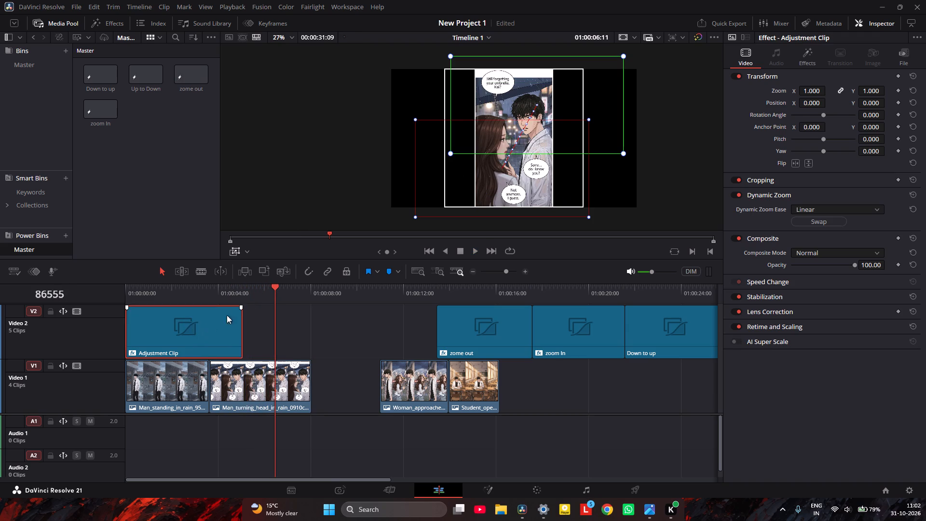
pyautogui.moveTo(417, 169); pyautogui.dragTo(417, 160)
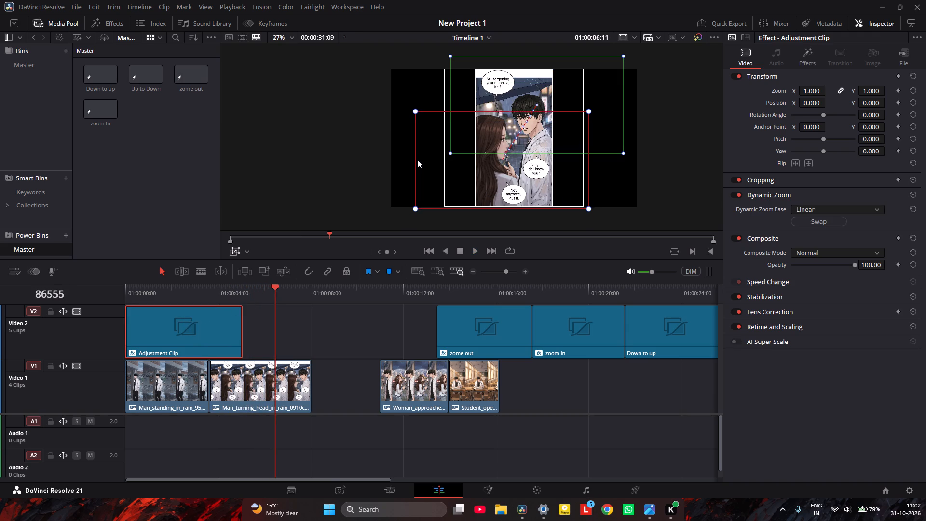
pyautogui.moveTo(417, 160); pyautogui.dragTo(417, 159)
pyautogui.moveTo(499, 85); pyautogui.dragTo(497, 91)
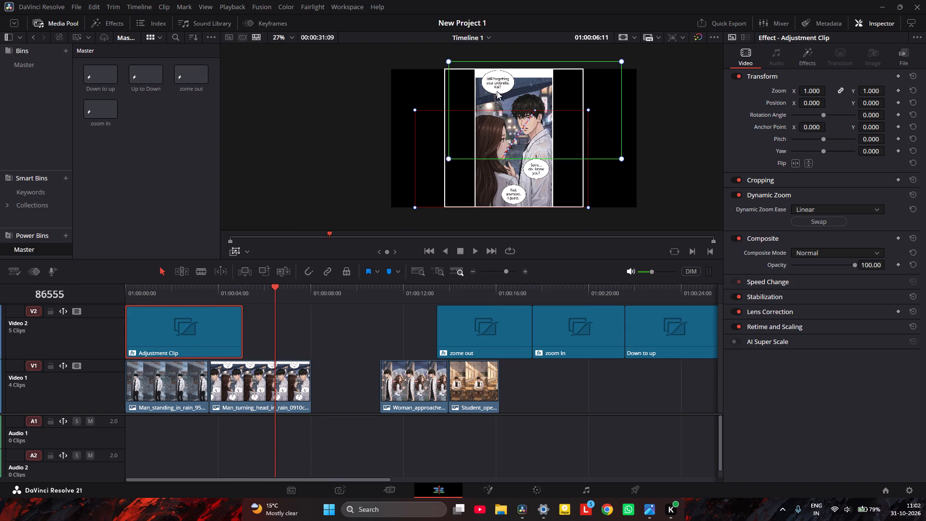
pyautogui.moveTo(497, 91); pyautogui.dragTo(492, 97)
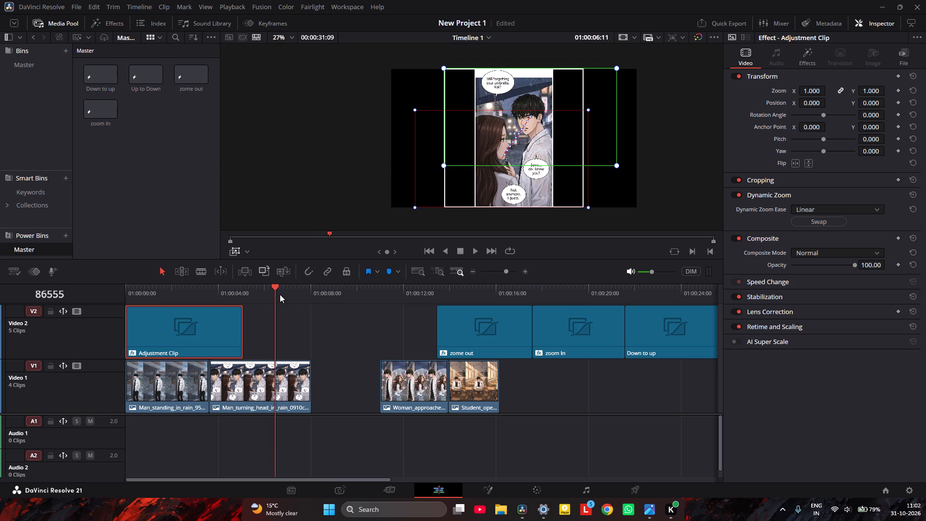
pyautogui.moveTo(274, 288); pyautogui.dragTo(160, 307)
pyautogui.press('space')
pyautogui.press('space')
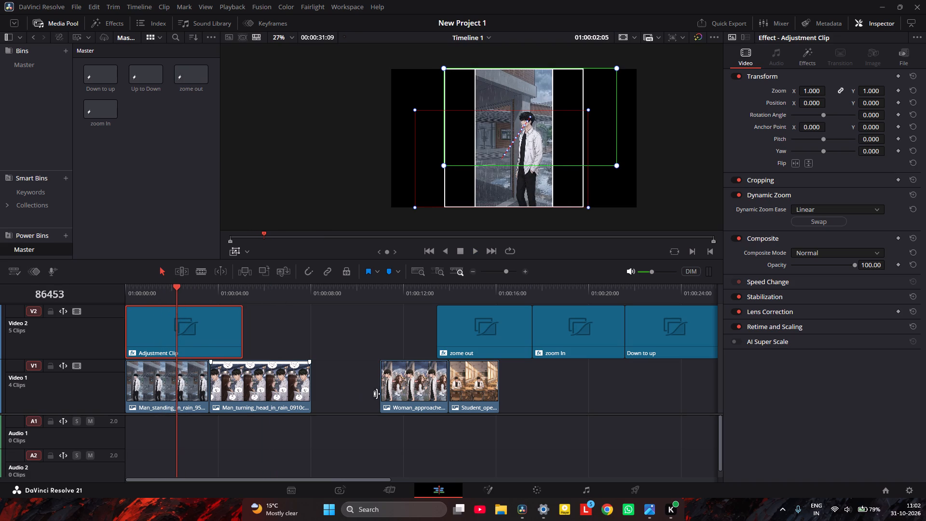
# Place the Woman_approaches image over the tail of Man_standing_in_rain on Video 1, and move the Man_turning_head image later.
pyautogui.moveTo(248, 391); pyautogui.dragTo(282, 388)
pyautogui.moveTo(413, 396); pyautogui.dragTo(222, 400)
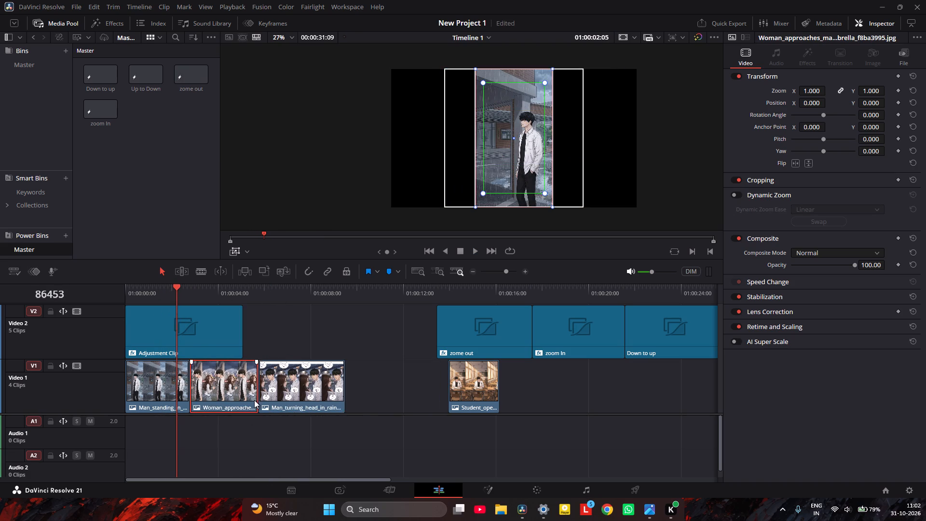
pyautogui.moveTo(287, 394); pyautogui.dragTo(359, 399)
pyautogui.click(215, 397)
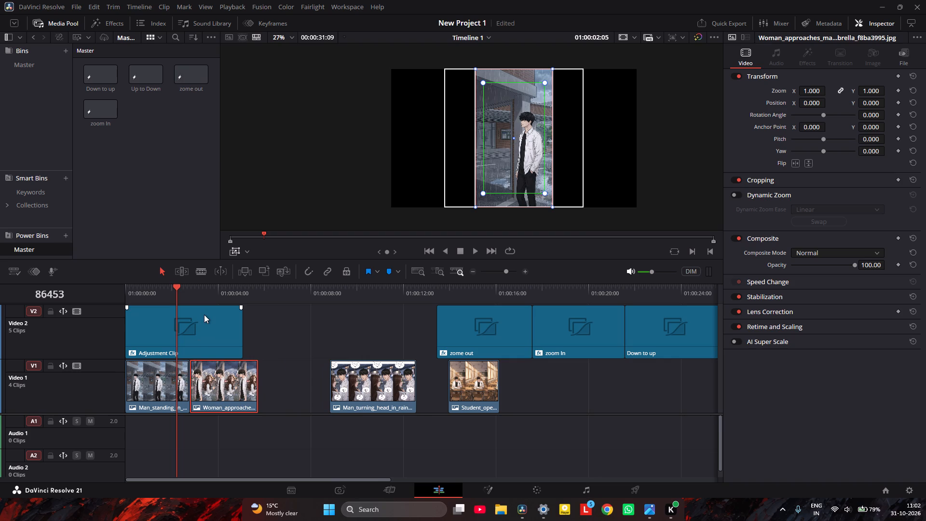
# Play the motion full screen to check it across the reordered images.
pyautogui.hotkey('ctrl', 'f')
pyautogui.press('space')
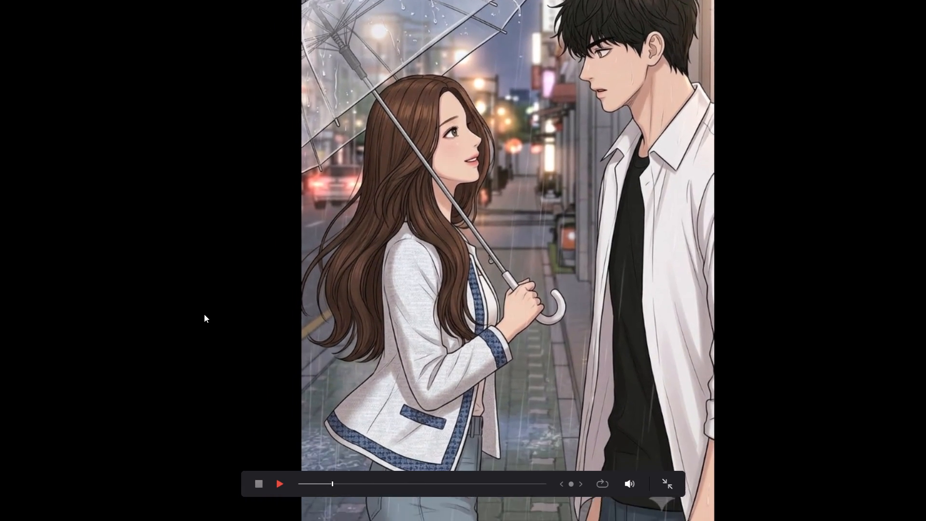
pyautogui.click(661, 482)
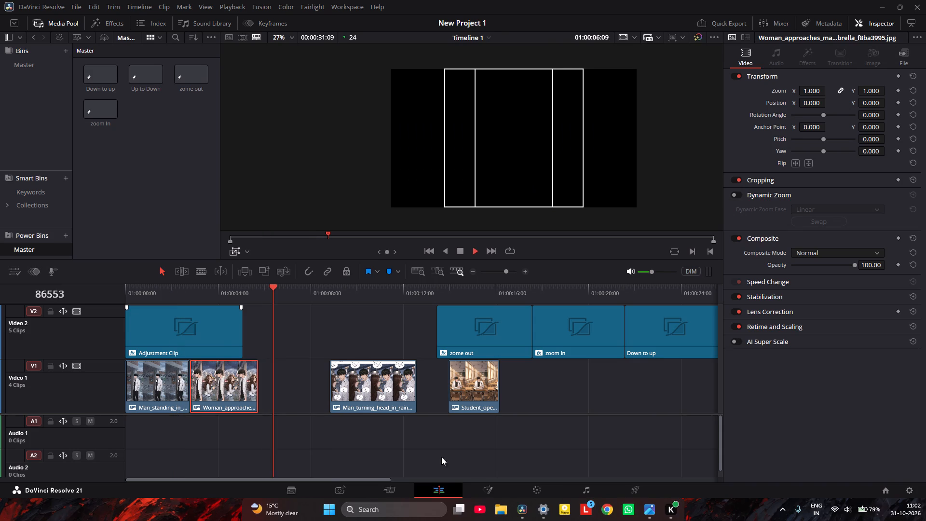
pyautogui.press('space')
# Align the adjustment clip's green frame with the safe area's left edge and its red frame with the safe area's right edge.
pyautogui.click(185, 337)
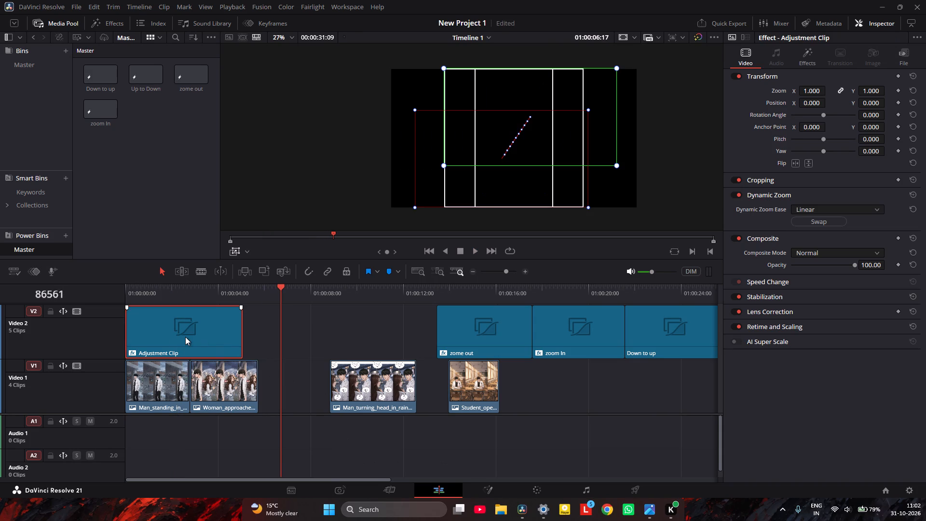
pyautogui.click(557, 143)
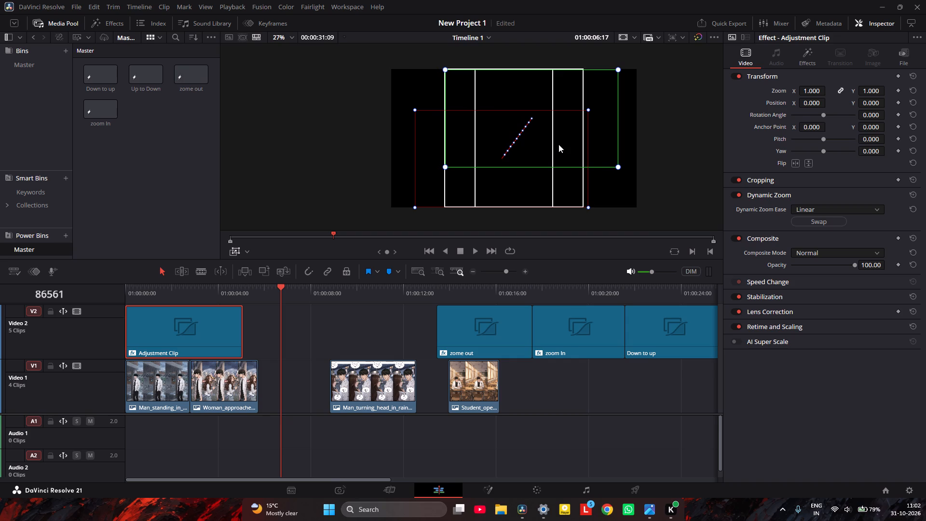
pyautogui.click(576, 194)
pyautogui.click(575, 195)
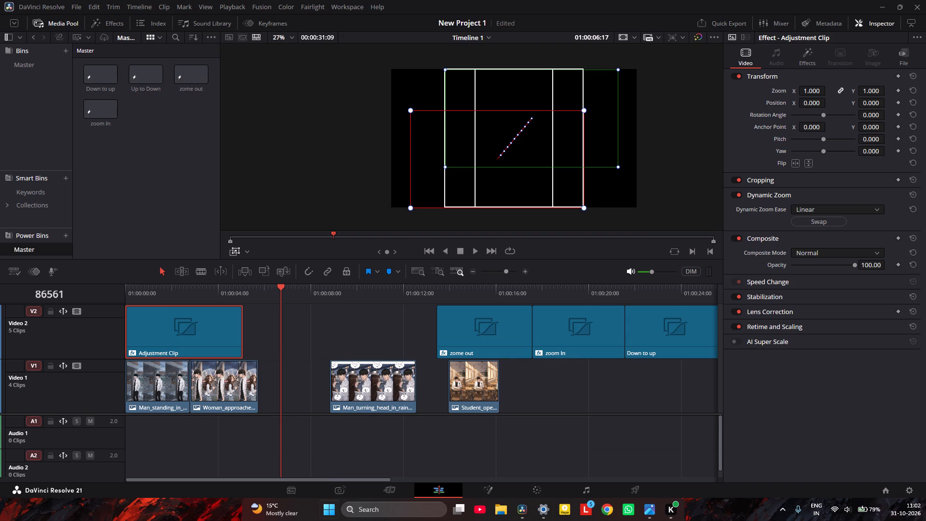
# Close the Video 1 gaps by moving Man_turning_head directly after Woman_approaches and placing the Student_opening_textbook image over its tail.
pyautogui.moveTo(368, 398); pyautogui.dragTo(314, 403)
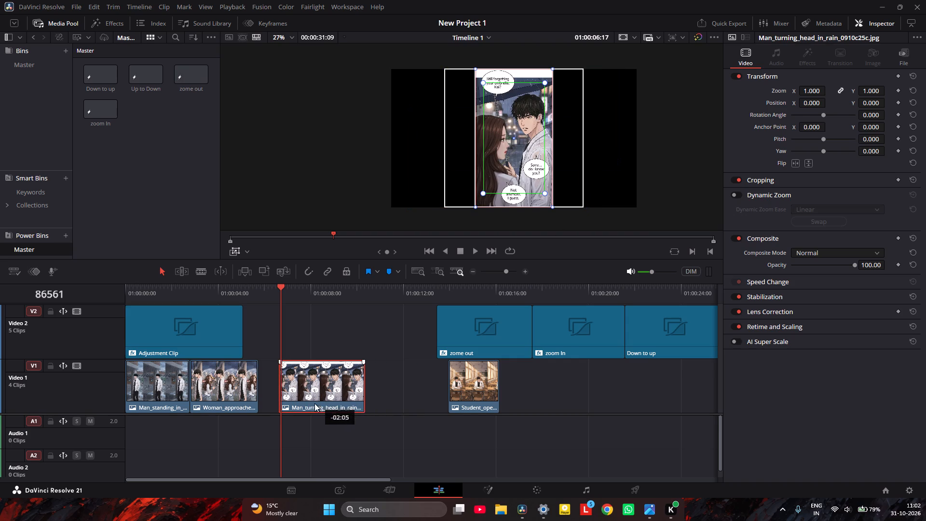
pyautogui.moveTo(314, 403); pyautogui.dragTo(296, 406)
pyautogui.moveTo(483, 392); pyautogui.dragTo(391, 397)
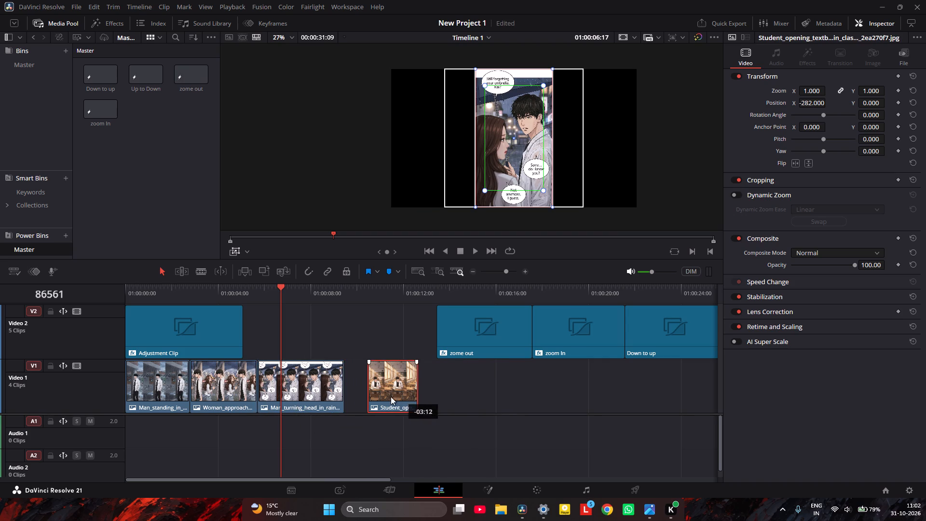
pyautogui.moveTo(391, 397); pyautogui.dragTo(370, 399)
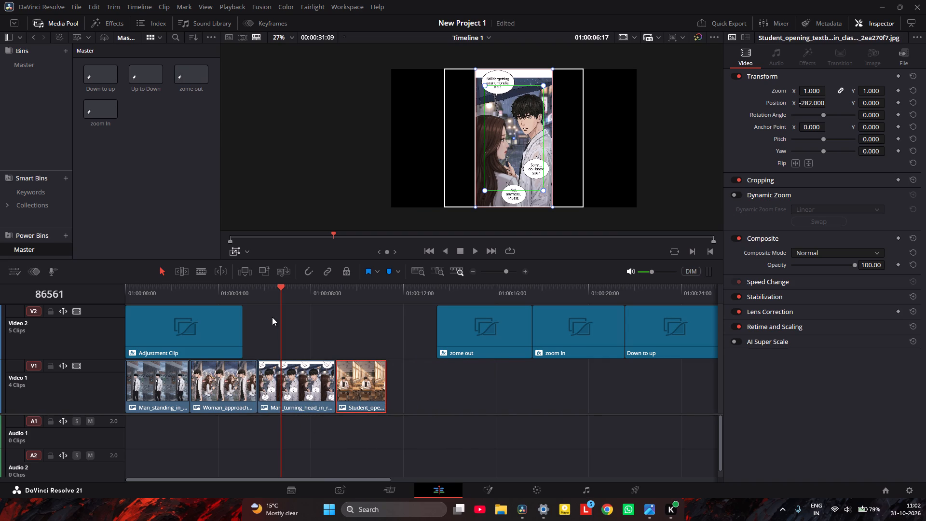
# Rename the first adjustment clip on Video 2 as Right to Left.
pyautogui.moveTo(282, 322); pyautogui.dragTo(232, 346)
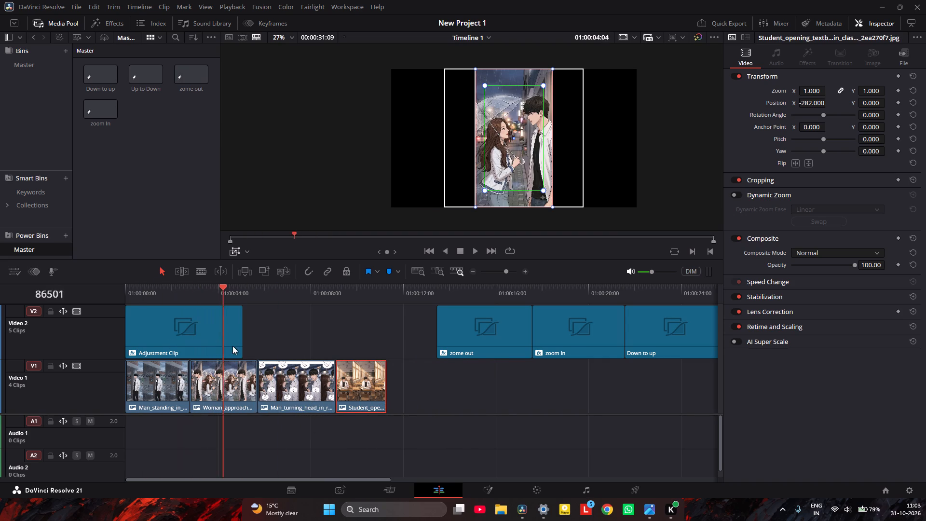
pyautogui.moveTo(232, 346); pyautogui.dragTo(177, 354)
pyautogui.click(193, 339)
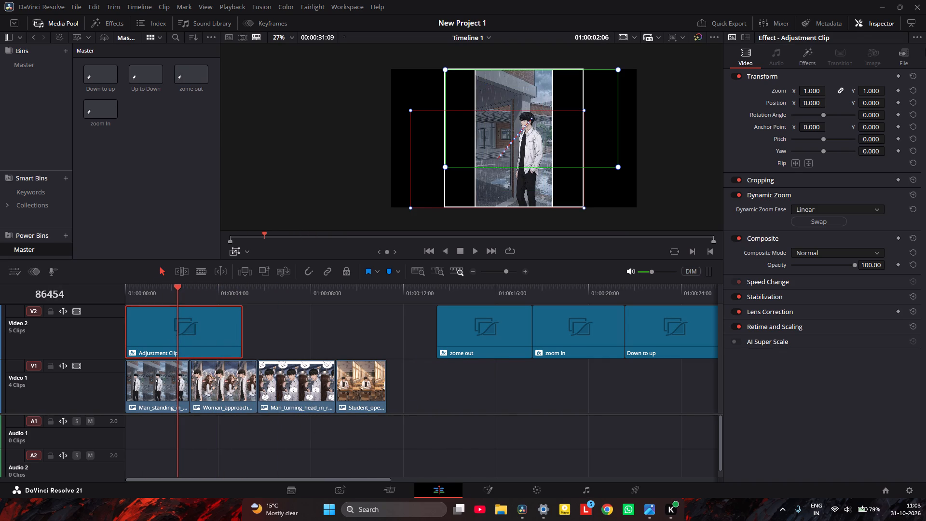
pyautogui.click(911, 53)
pyautogui.click(854, 111)
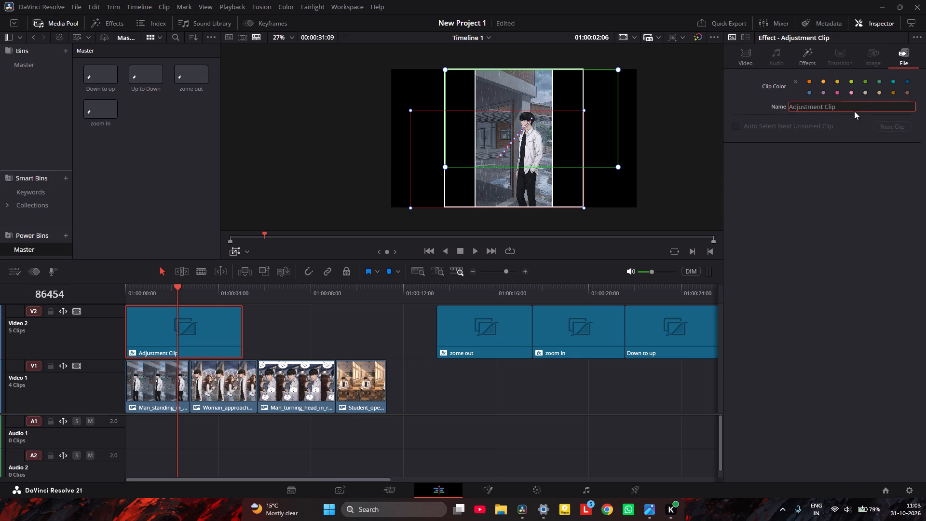
pyautogui.press('BackSpace')
pyautogui.press('BackSpace')
pyautogui.press('BackSpace')
pyautogui.press('BackSpace')
pyautogui.press('BackSpace')
pyautogui.press('BackSpace')
pyautogui.press('BackSpace')
pyautogui.press('BackSpace')
pyautogui.press('BackSpace')
pyautogui.press('BackSpace')
pyautogui.press('BackSpace')
pyautogui.press('BackSpace')
pyautogui.press('BackSpace')
pyautogui.press('BackSpace')
pyautogui.press('BackSpace')
pyautogui.press('BackSpace')
pyautogui.press('r')
pyautogui.press('Right')
pyautogui.press('Right')
pyautogui.press('Right')
pyautogui.press('Right')
pyautogui.press('Right')
pyautogui.press('Right')
pyautogui.press('Right')
pyautogui.press('Right')
pyautogui.press('Right')
pyautogui.press('Right')
pyautogui.press('Right')
pyautogui.press('Right')
pyautogui.press('Right')
pyautogui.press('Right')
pyautogui.press('Right')
pyautogui.press('Right')
pyautogui.press('Right')
pyautogui.press('Right')
pyautogui.press('BackSpace')
pyautogui.press('BackSpace')
pyautogui.press('BackSpace')
pyautogui.press('BackSpace')
pyautogui.press('BackSpace')
pyautogui.press('BackSpace')
pyautogui.press('BackSpace')
pyautogui.press('BackSpace')
pyautogui.press('BackSpace')
pyautogui.press('BackSpace')
pyautogui.press('BackSpace')
pyautogui.press('BackSpace')
pyautogui.press('BackSpace')
pyautogui.press('BackSpace')
pyautogui.press('BackSpace')
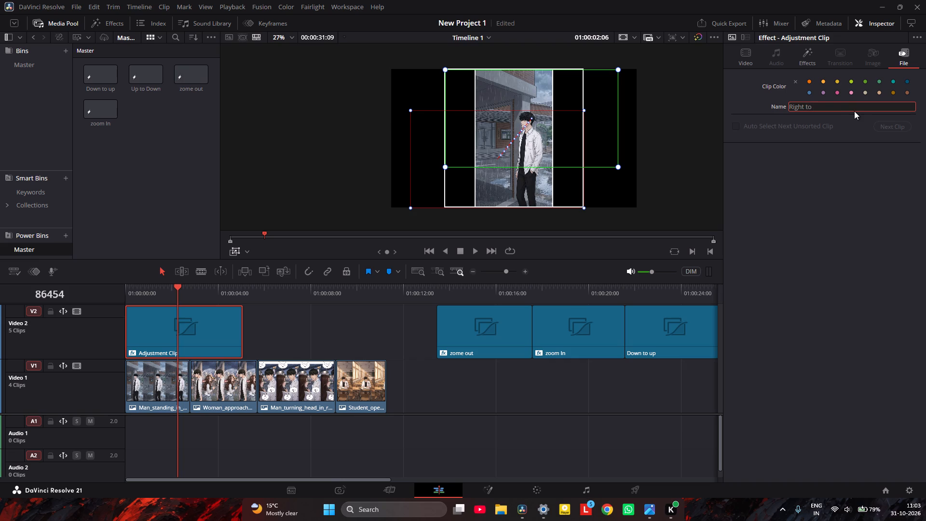
pyautogui.press('l')
pyautogui.write('eft')
pyautogui.click(809, 254)
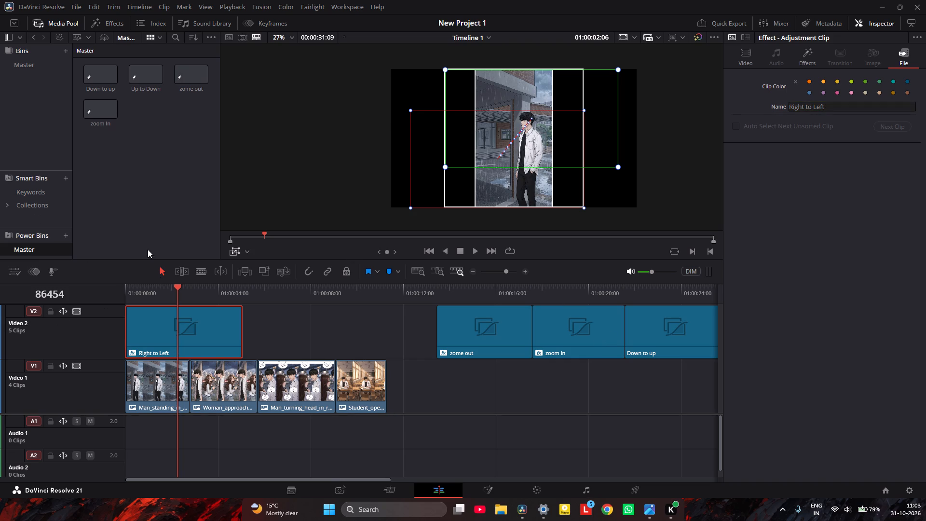
# Store the Right to Left clip from the timeline in the Master power bin.
pyautogui.moveTo(153, 333); pyautogui.dragTo(142, 114)
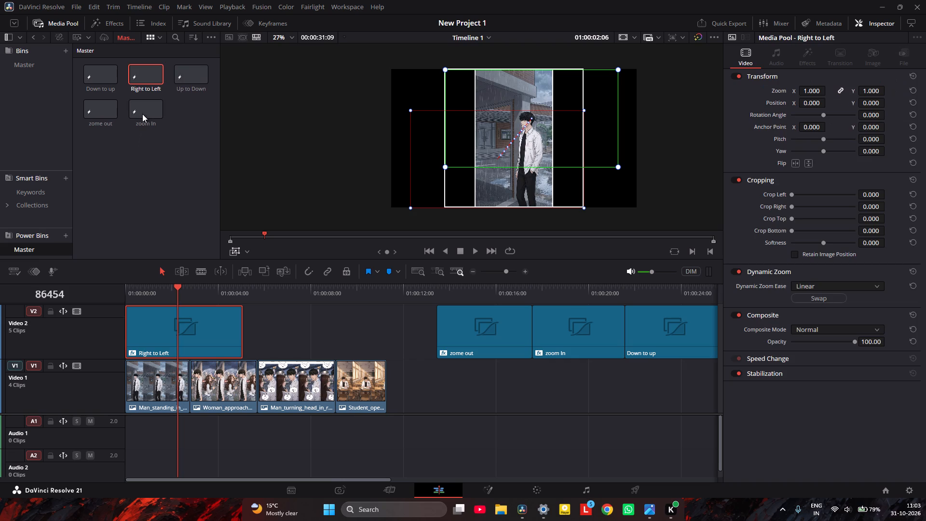
pyautogui.click(288, 348)
pyautogui.click(321, 439)
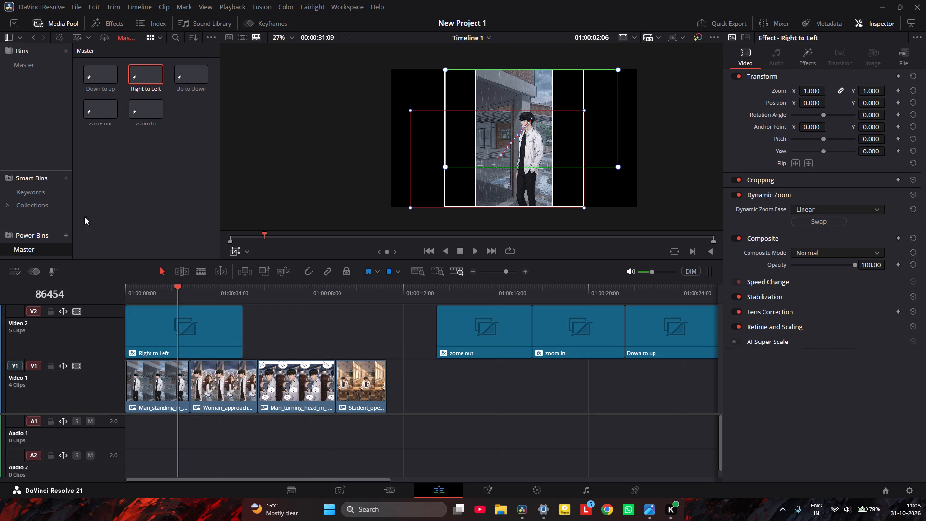
# Add a new adjustment clip from the favourite Toolbox effects to Video 2, directly after the Right to Left clip.
pyautogui.click(102, 24)
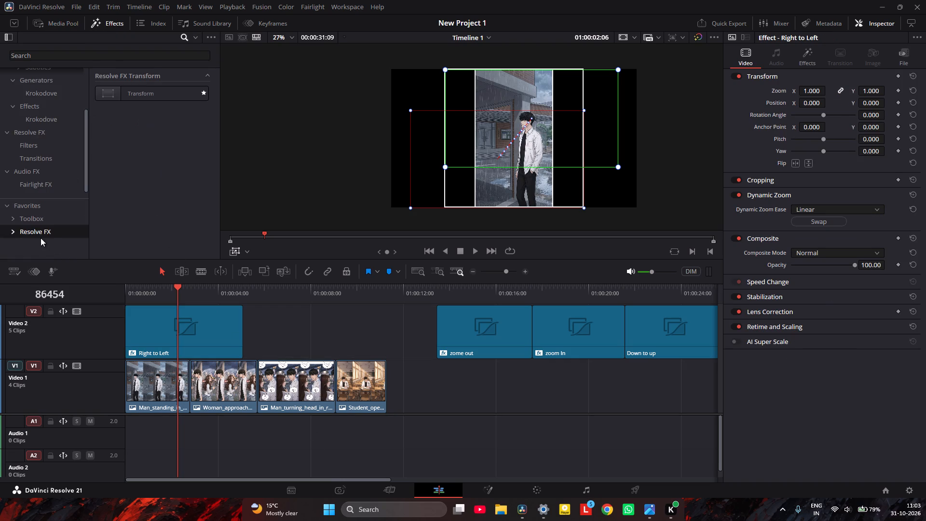
pyautogui.click(39, 216)
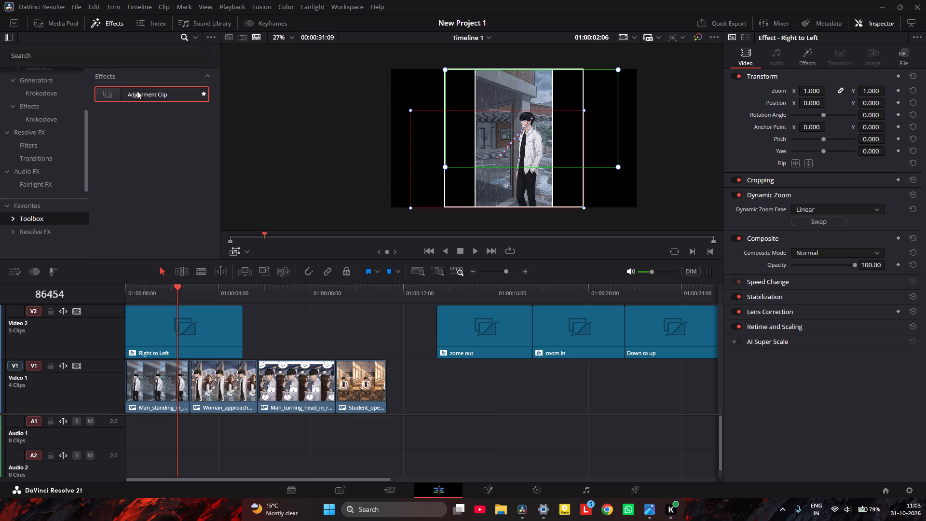
pyautogui.moveTo(137, 91); pyautogui.dragTo(239, 338)
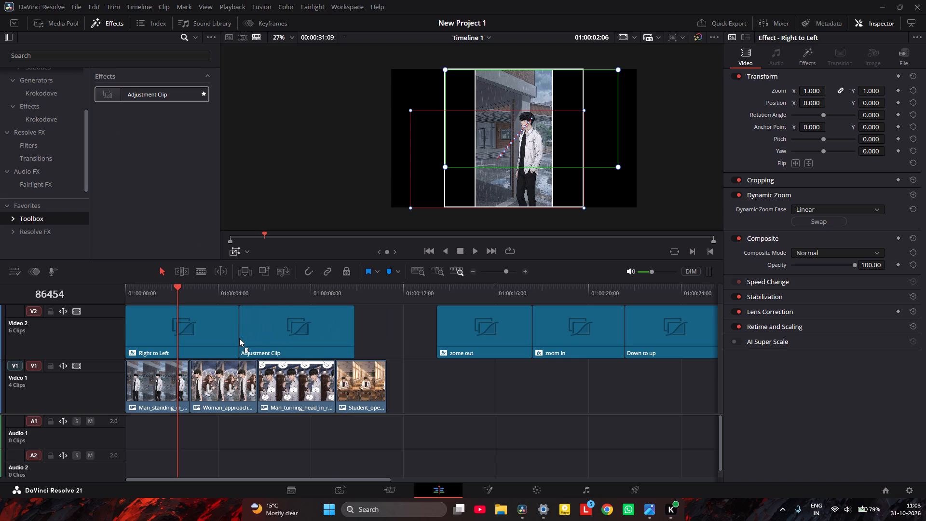
pyautogui.moveTo(239, 338); pyautogui.dragTo(239, 338)
# Apply the favourite Resolve FX Transform effect to the new adjustment clip.
pyautogui.click(38, 232)
pyautogui.moveTo(122, 96); pyautogui.dragTo(163, 157)
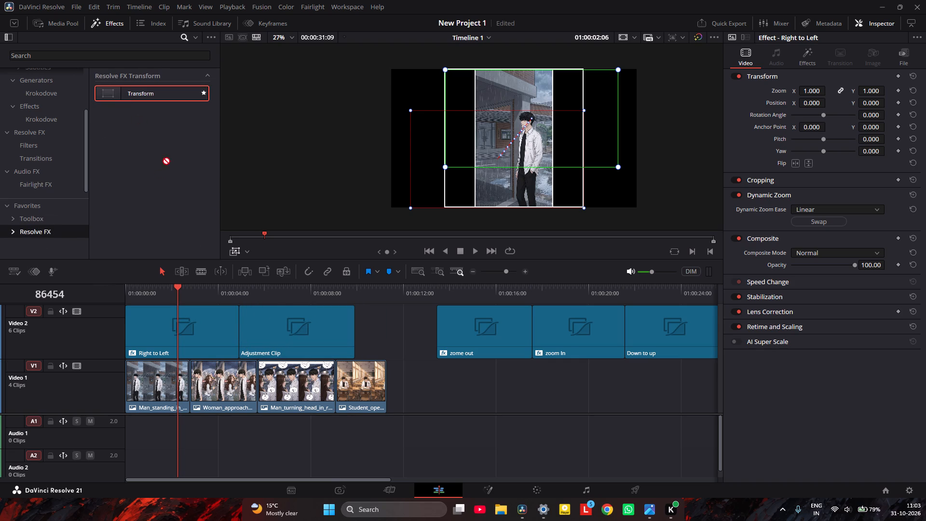
pyautogui.moveTo(163, 157); pyautogui.dragTo(272, 335)
# Shrink the new adjustment clip's red Dynamic Zoom frame to about half size and place it over the picture's lower-right area.
pyautogui.click(272, 335)
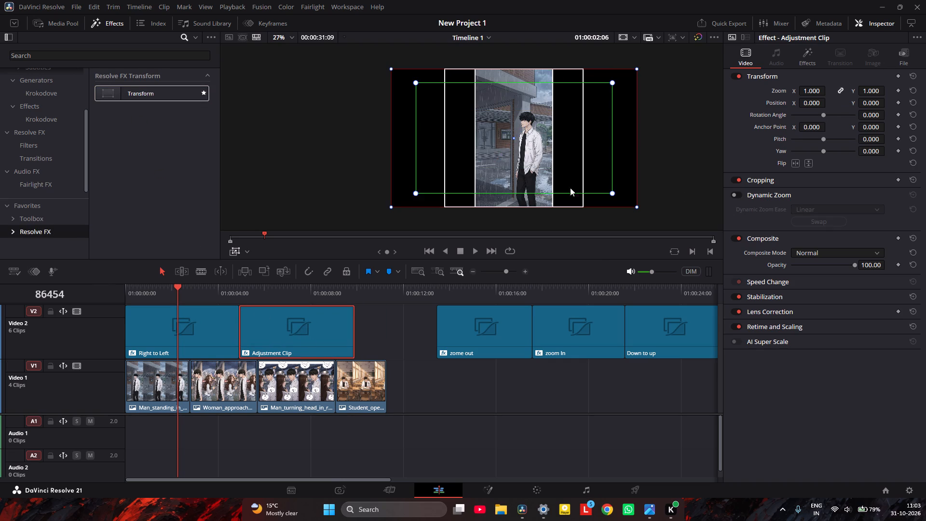
pyautogui.moveTo(177, 291); pyautogui.dragTo(245, 297)
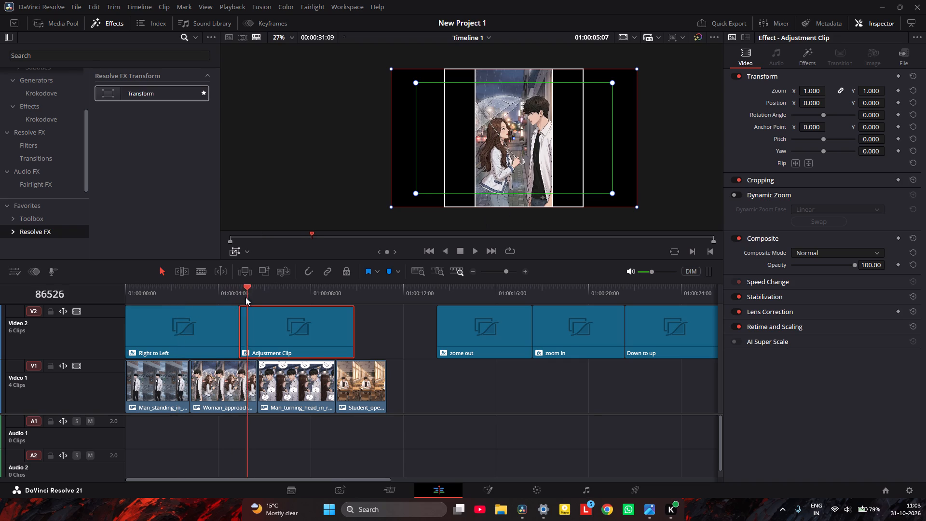
pyautogui.moveTo(245, 297); pyautogui.dragTo(242, 299)
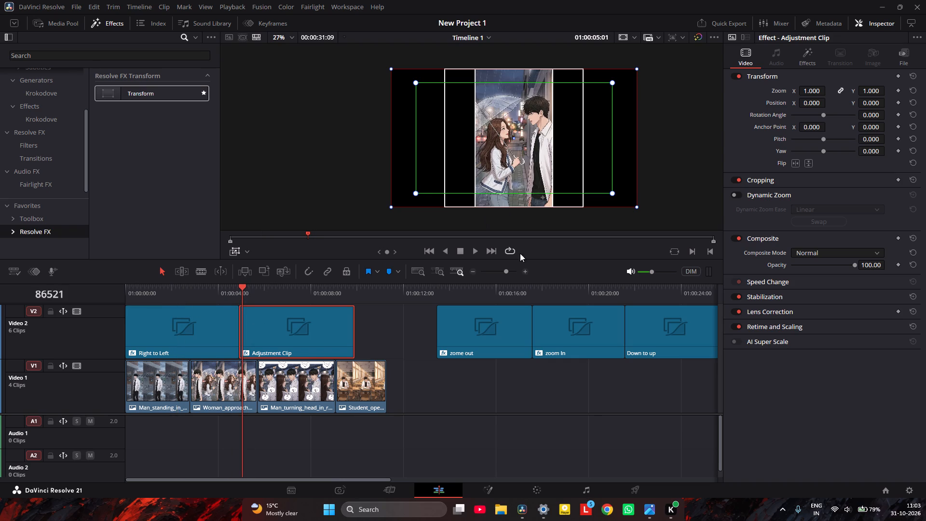
pyautogui.moveTo(634, 204); pyautogui.dragTo(569, 211)
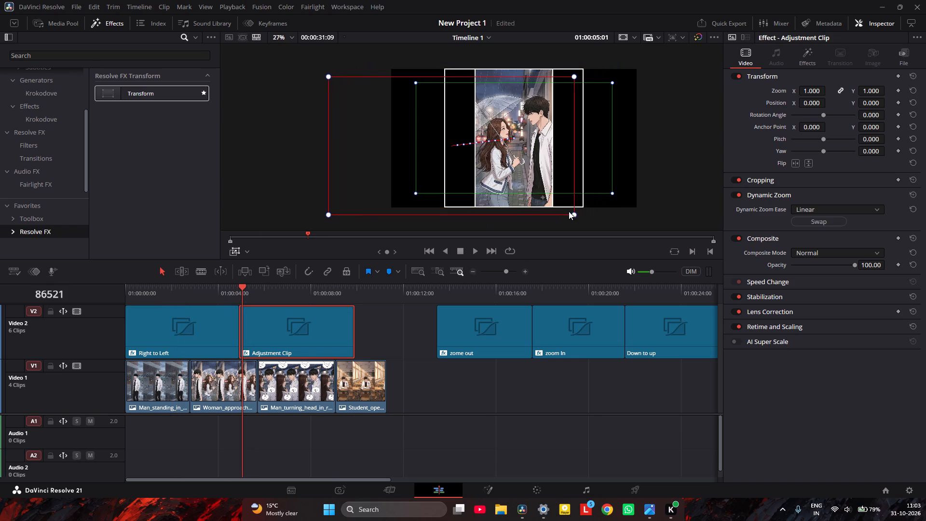
pyautogui.moveTo(569, 211); pyautogui.dragTo(553, 204)
pyautogui.moveTo(306, 207); pyautogui.dragTo(389, 192)
pyautogui.moveTo(399, 151); pyautogui.dragTo(443, 187)
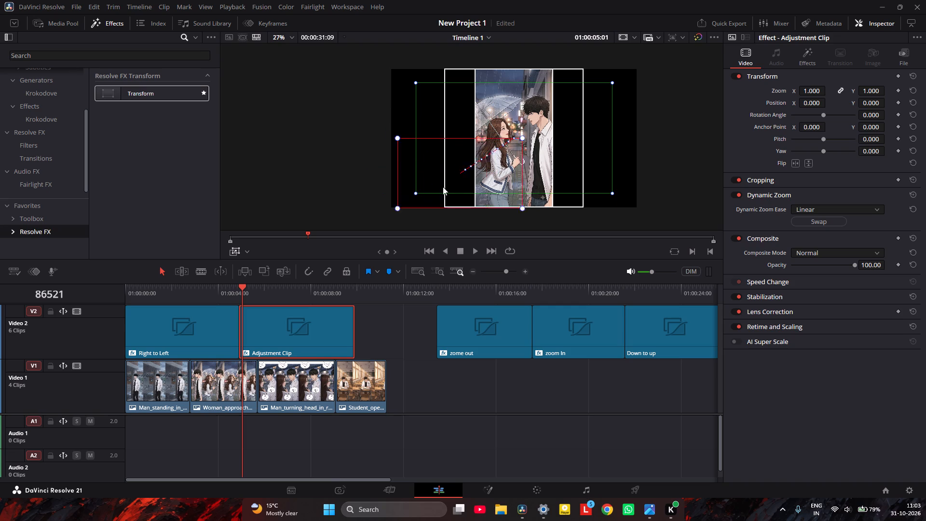
pyautogui.moveTo(443, 187); pyautogui.dragTo(545, 177)
# Shrink the new clip's green Dynamic Zoom frame and fit it into the picture's lower-left corner.
pyautogui.moveTo(471, 127); pyautogui.dragTo(448, 148)
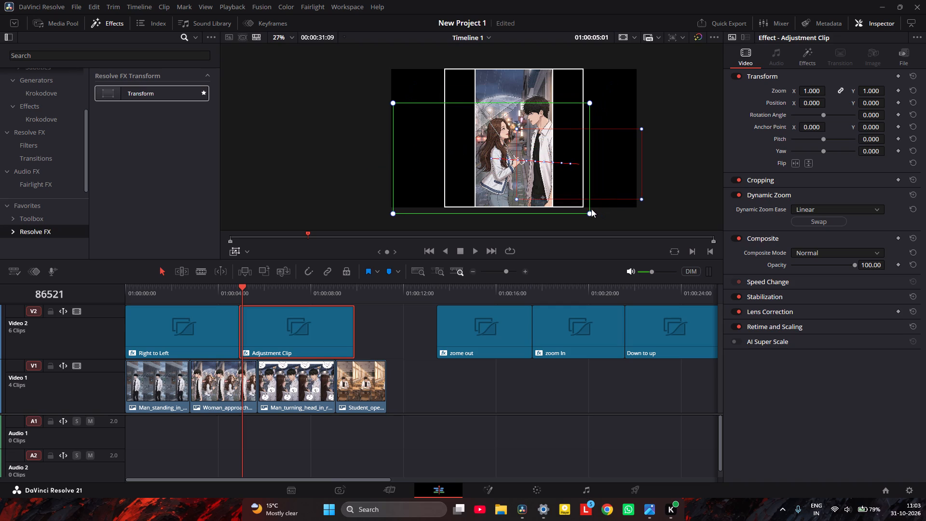
pyautogui.moveTo(588, 212); pyautogui.dragTo(568, 203)
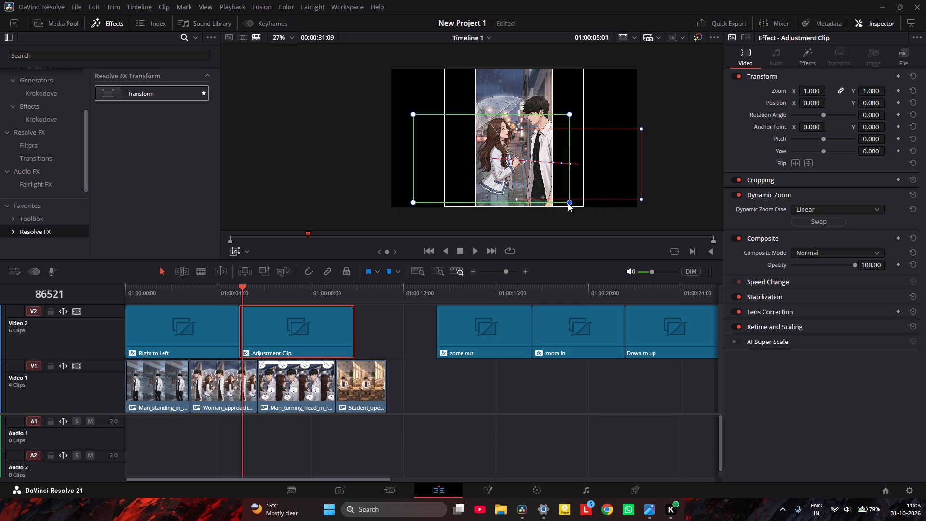
pyautogui.moveTo(568, 203); pyautogui.dragTo(561, 202)
pyautogui.moveTo(473, 175); pyautogui.dragTo(448, 182)
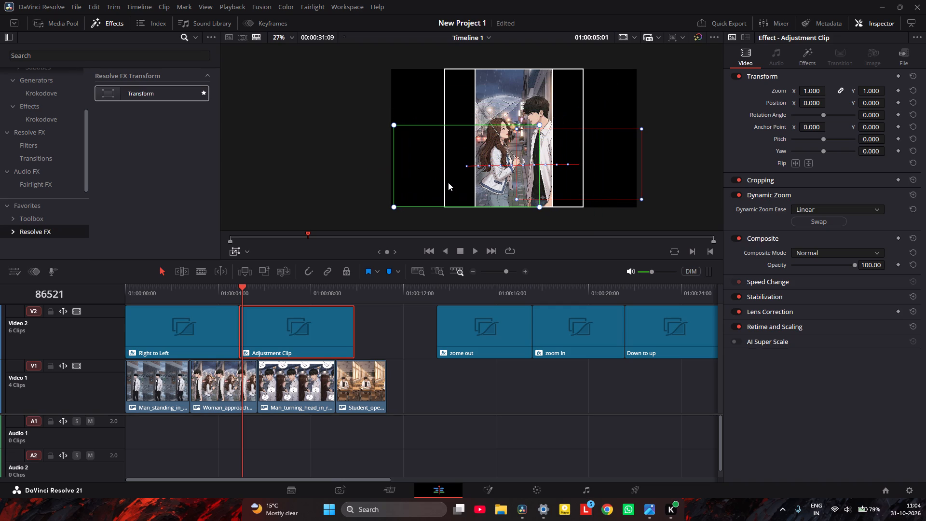
pyautogui.moveTo(448, 182); pyautogui.dragTo(445, 182)
# Align the red frame with the top and left edges of the visible image, and the green frame with its right edge.
pyautogui.moveTo(587, 168); pyautogui.dragTo(561, 139)
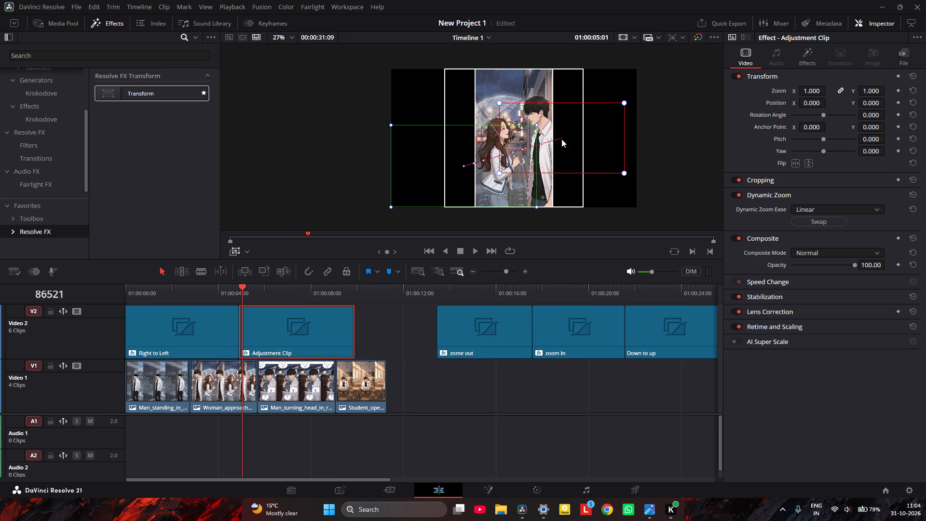
pyautogui.moveTo(561, 139); pyautogui.dragTo(545, 110)
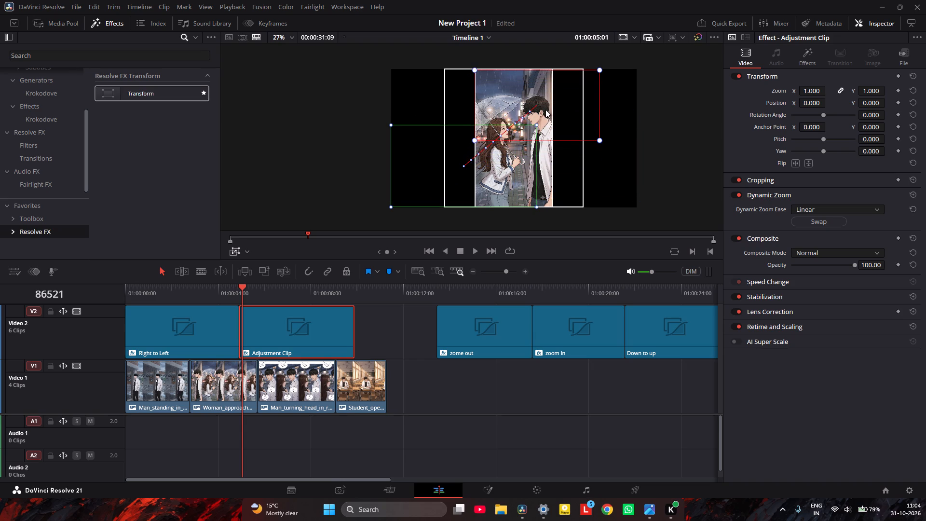
pyautogui.moveTo(545, 110); pyautogui.dragTo(545, 109)
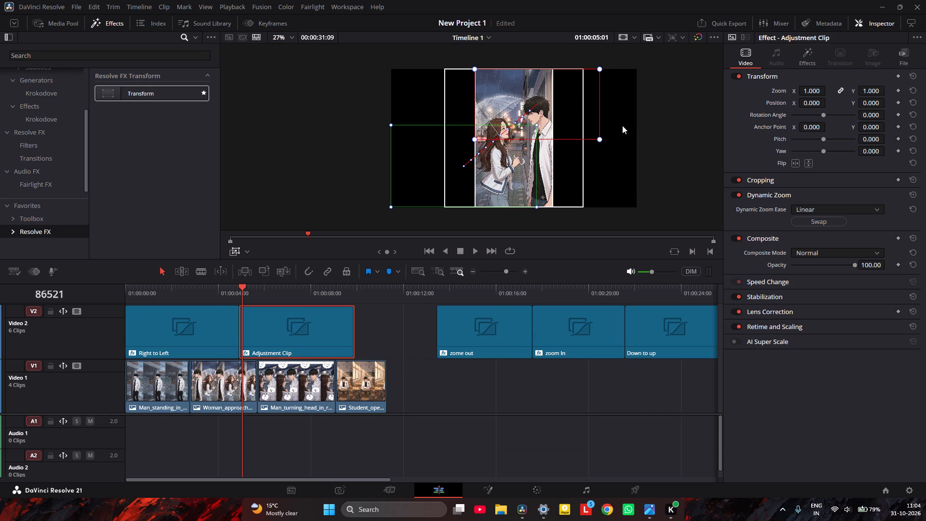
pyautogui.moveTo(513, 165); pyautogui.dragTo(530, 165)
# Compare the frames with the Right to Left clip's and enlarge the new clip's red frame slightly, keeping its top on the picture's edge.
pyautogui.click(160, 343)
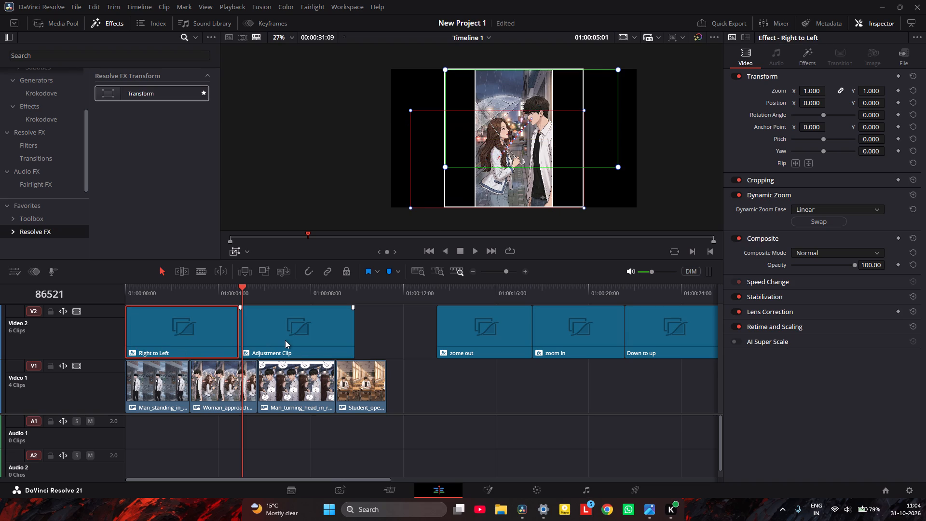
pyautogui.click(286, 340)
pyautogui.click(185, 340)
pyautogui.click(275, 338)
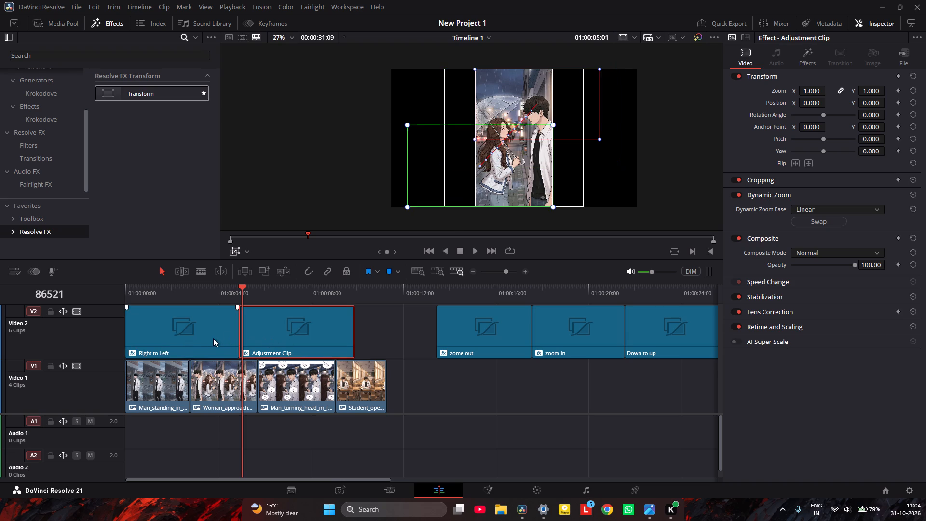
pyautogui.click(213, 338)
pyautogui.click(301, 339)
pyautogui.click(221, 338)
pyautogui.click(296, 337)
pyautogui.moveTo(599, 137); pyautogui.dragTo(611, 141)
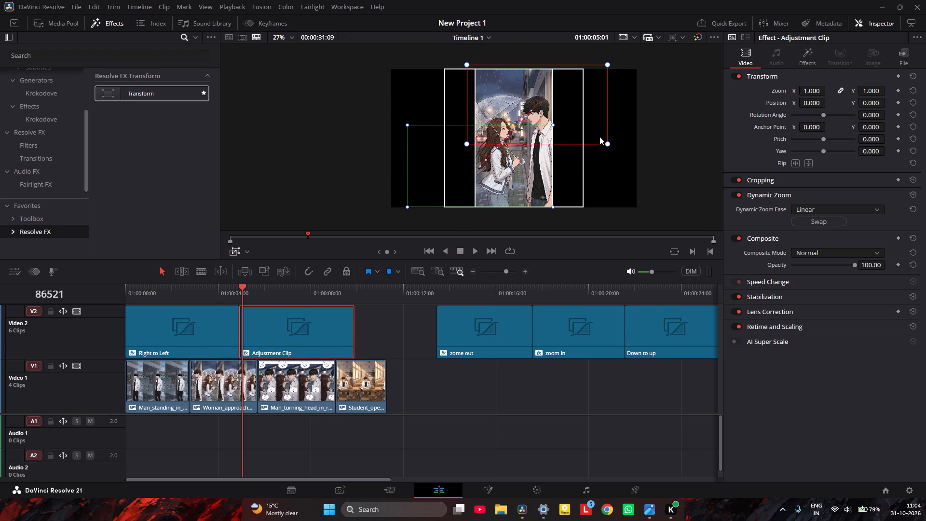
pyautogui.moveTo(599, 137); pyautogui.dragTo(601, 141)
# Compare the two clips' frames again and enlarge the new clip's green frame slightly, resting it on the picture's bottom edge.
pyautogui.click(212, 332)
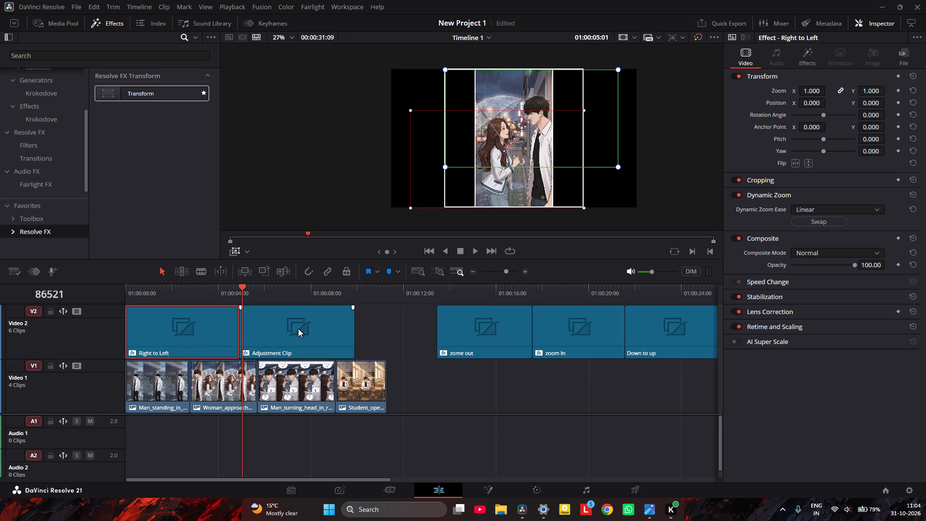
pyautogui.click(299, 329)
pyautogui.click(223, 329)
pyautogui.click(298, 330)
pyautogui.click(240, 329)
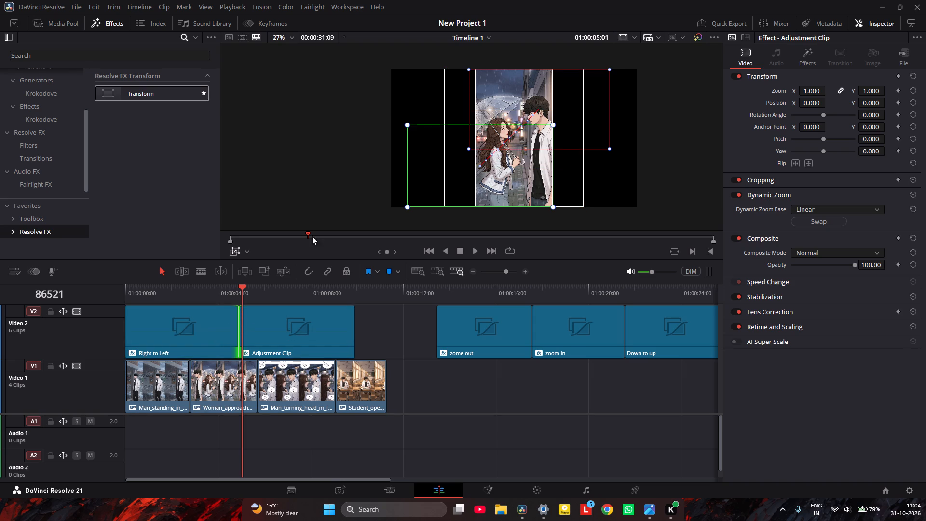
pyautogui.click(189, 313)
pyautogui.click(291, 317)
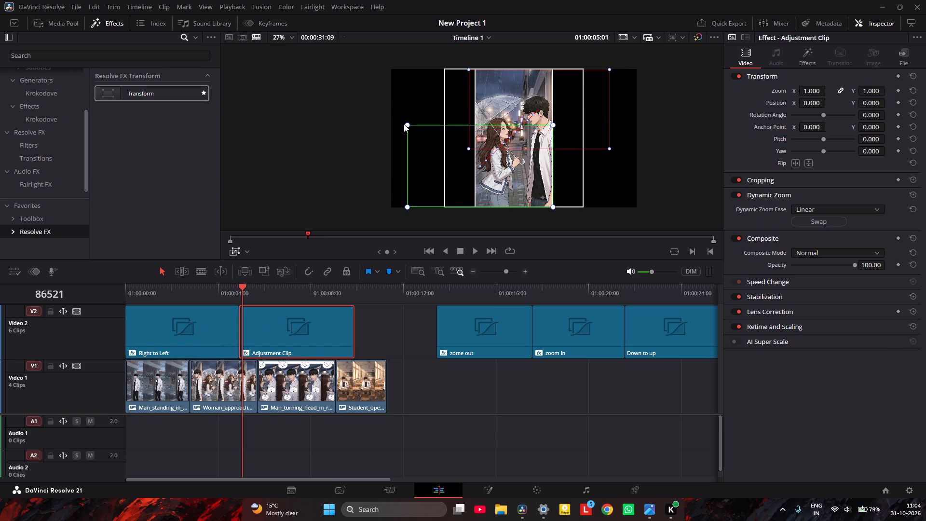
pyautogui.moveTo(407, 122); pyautogui.dragTo(409, 116)
pyautogui.click(417, 146)
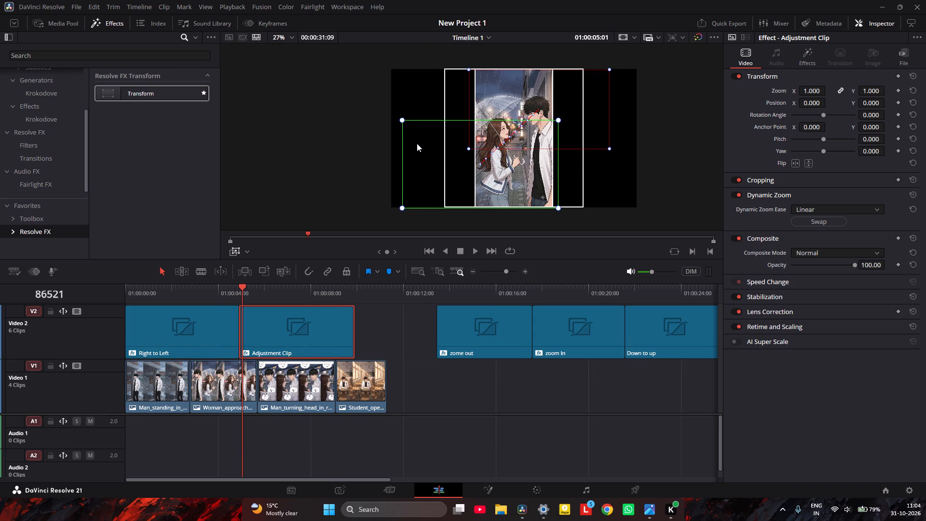
# Enlarge the new clip's red Dynamic Zoom frame slightly and align it with the visible image's top and left edges.
pyautogui.click(191, 333)
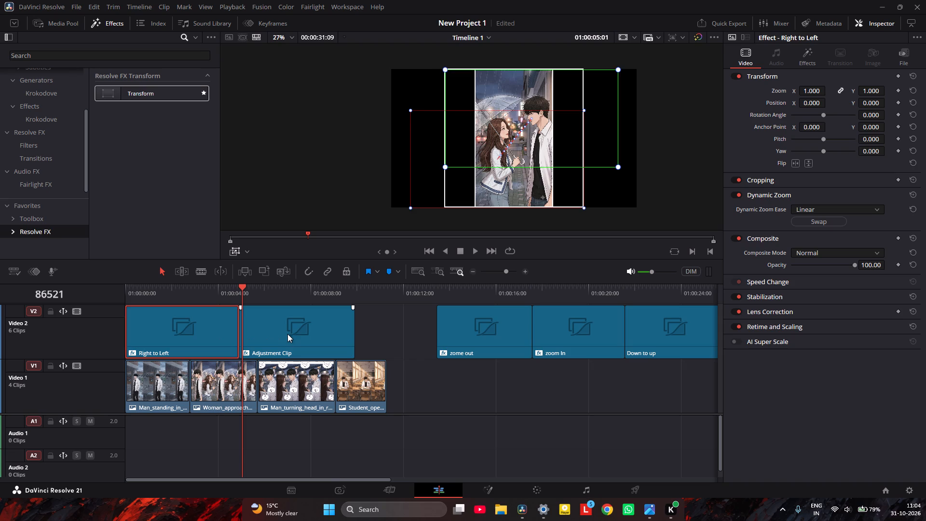
pyautogui.click(287, 334)
pyautogui.click(604, 138)
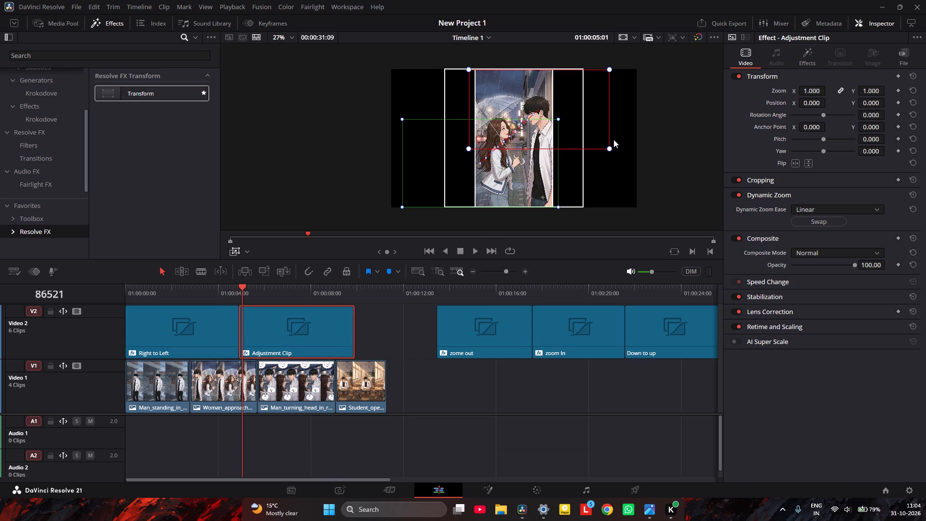
pyautogui.click(610, 149)
pyautogui.moveTo(596, 139); pyautogui.dragTo(595, 141)
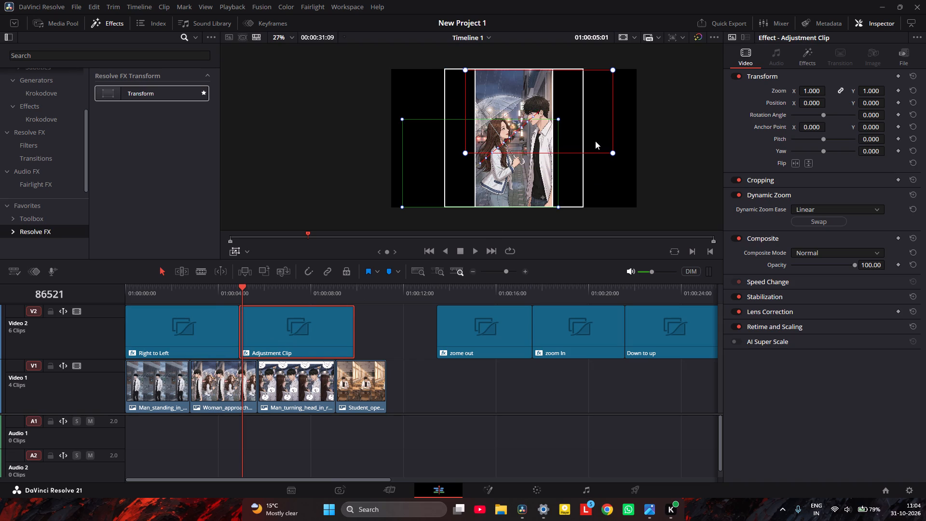
pyautogui.moveTo(595, 141); pyautogui.dragTo(605, 141)
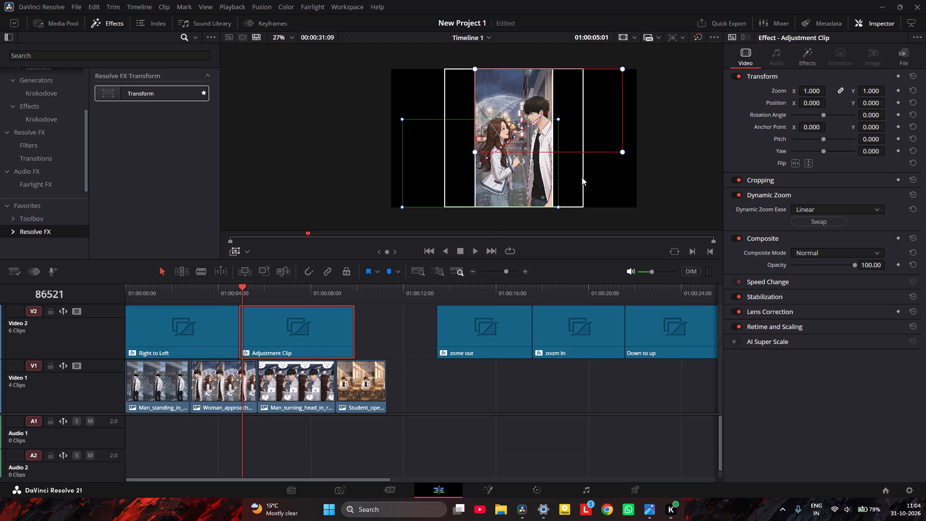
# Shift the new clip's green frame left to the visible image's right edge, and compare both clips' frames.
pyautogui.moveTo(535, 183); pyautogui.dragTo(530, 183)
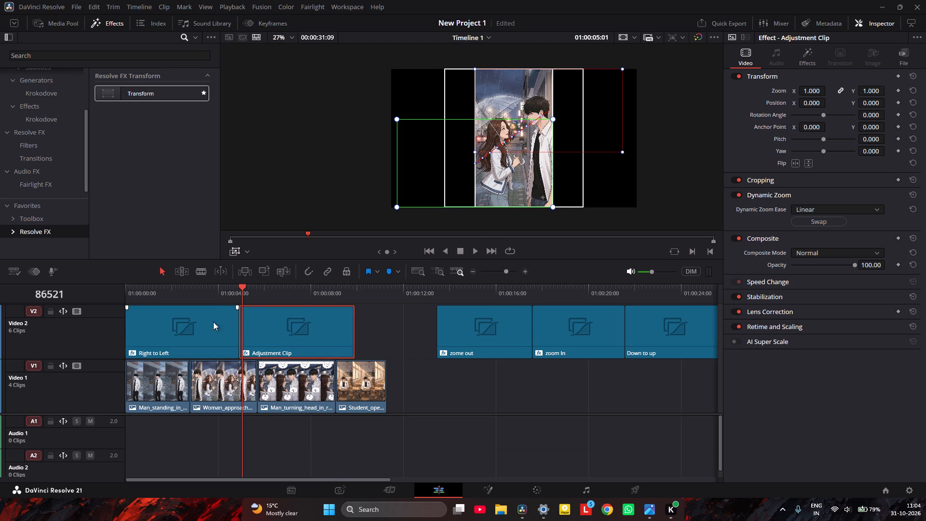
pyautogui.click(208, 323)
pyautogui.click(298, 324)
pyautogui.click(202, 323)
pyautogui.click(276, 323)
# Play the timeline full screen from about 01:00:02:20 to review the motion of the Right to Left and new clips.
pyautogui.moveTo(244, 288); pyautogui.dragTo(191, 300)
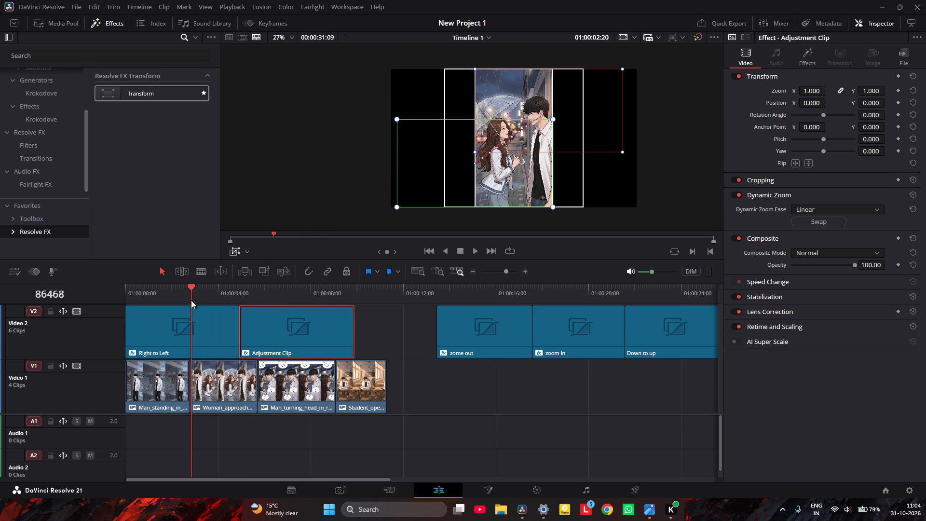
pyautogui.hotkey('ctrl', 'f')
pyautogui.press('space')
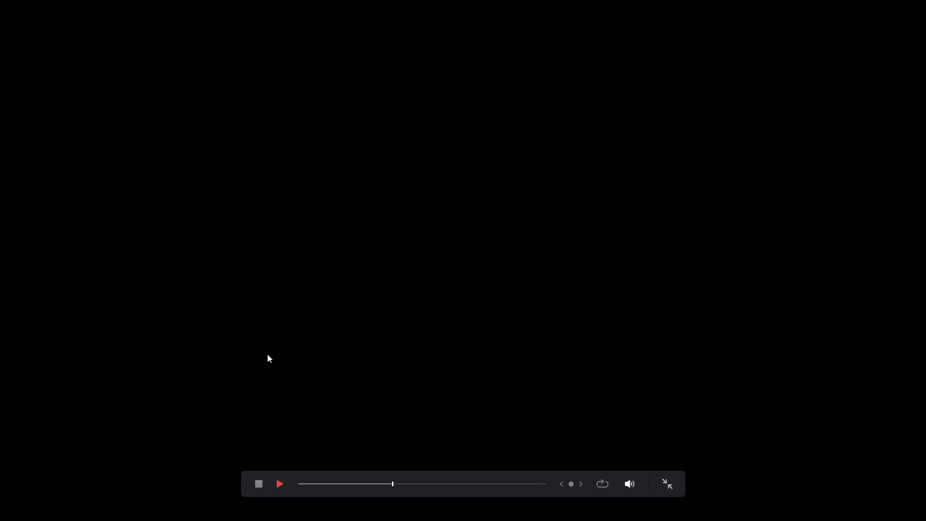
pyautogui.click(670, 488)
pyautogui.press('space')
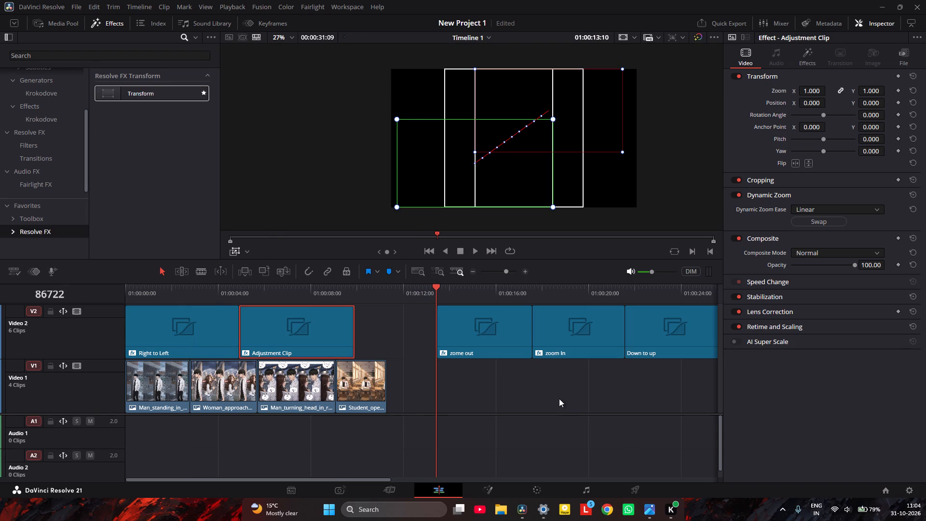
# Raise the new clip's green frame clear of the picture's bottom edge, keeping its right side on the visible image's right edge.
pyautogui.moveTo(438, 285); pyautogui.dragTo(220, 301)
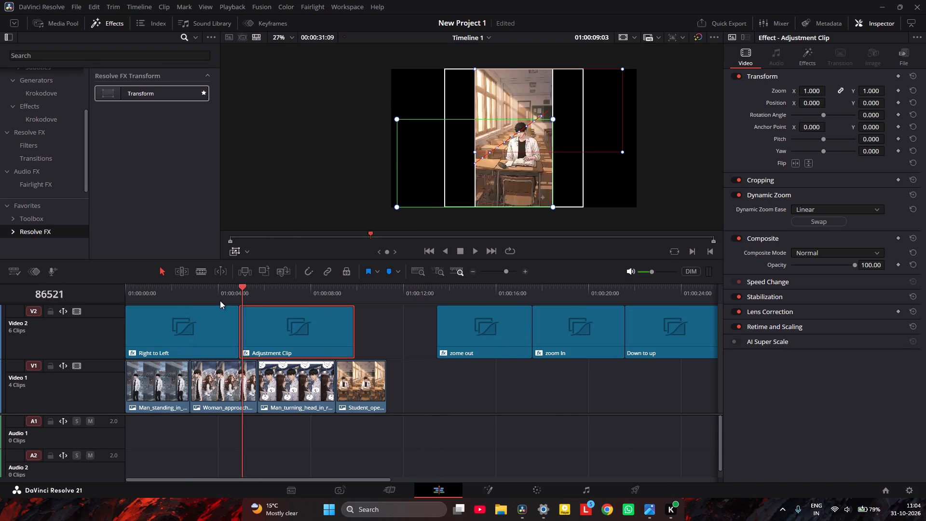
pyautogui.moveTo(220, 301); pyautogui.dragTo(227, 311)
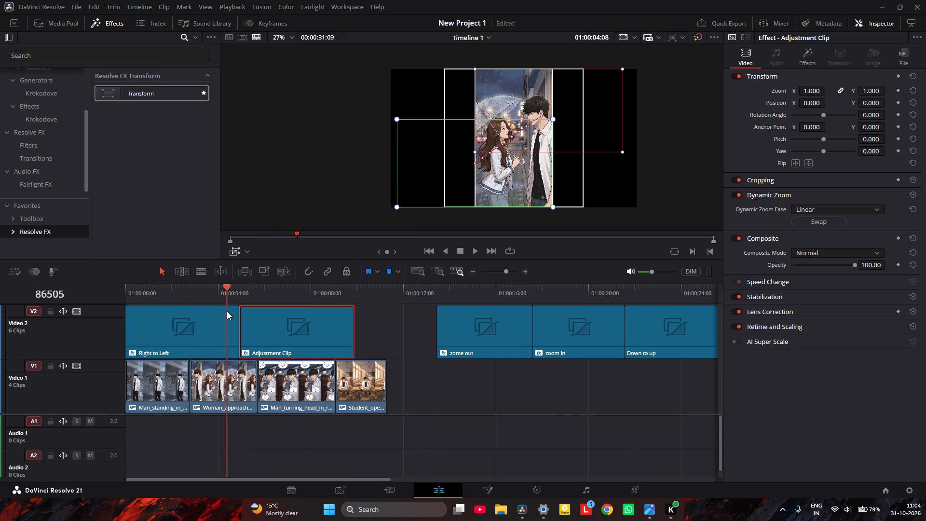
pyautogui.moveTo(227, 311); pyautogui.dragTo(227, 312)
pyautogui.moveTo(514, 182); pyautogui.dragTo(514, 169)
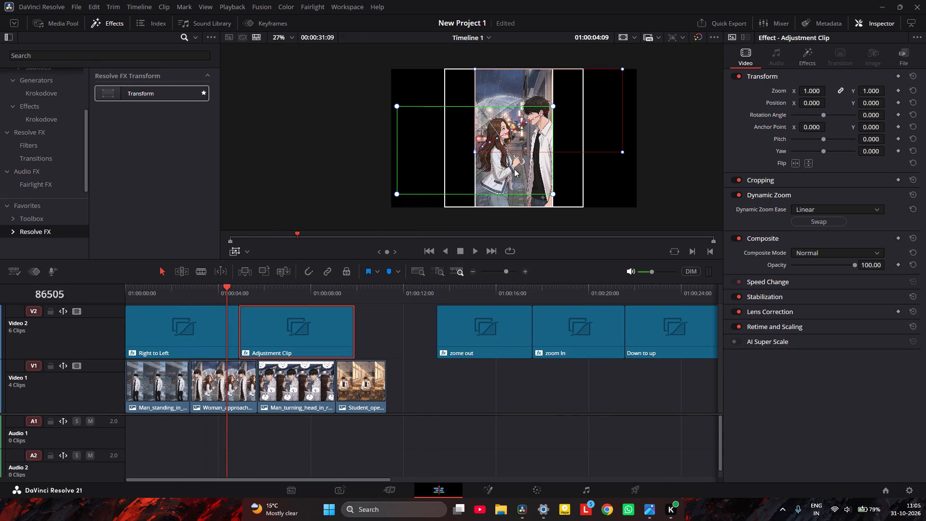
pyautogui.moveTo(514, 169); pyautogui.dragTo(514, 168)
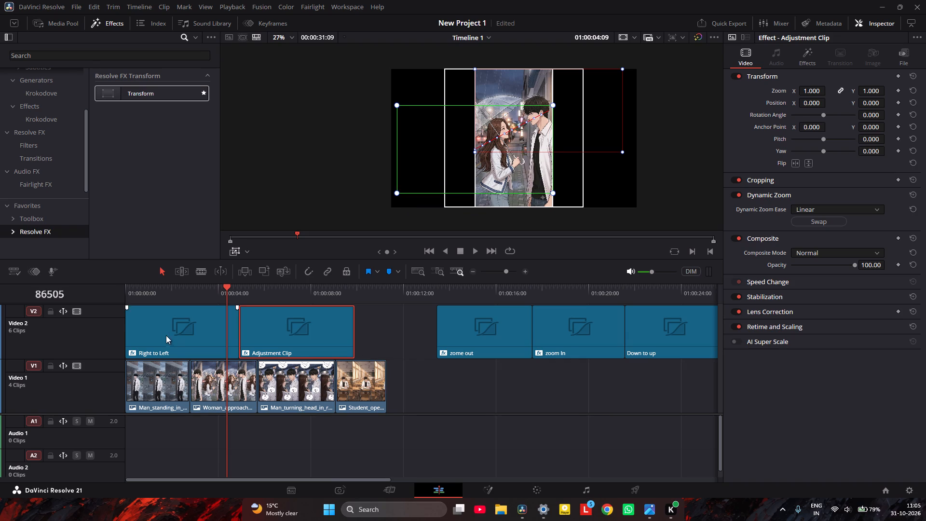
# Shift the new clip's red frame left so it spans the visible image's full width, keeping its top on the picture's edge.
pyautogui.moveTo(586, 131); pyautogui.dragTo(572, 132)
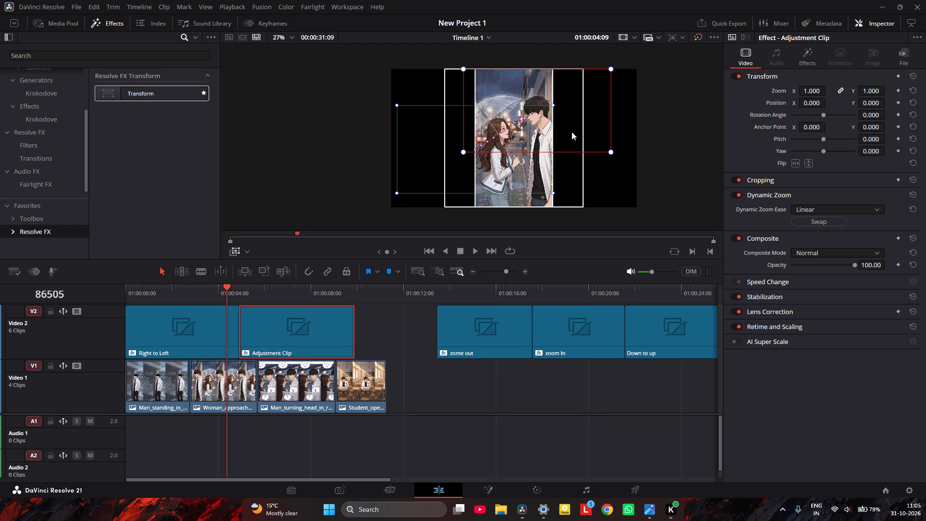
pyautogui.moveTo(572, 132); pyautogui.dragTo(564, 131)
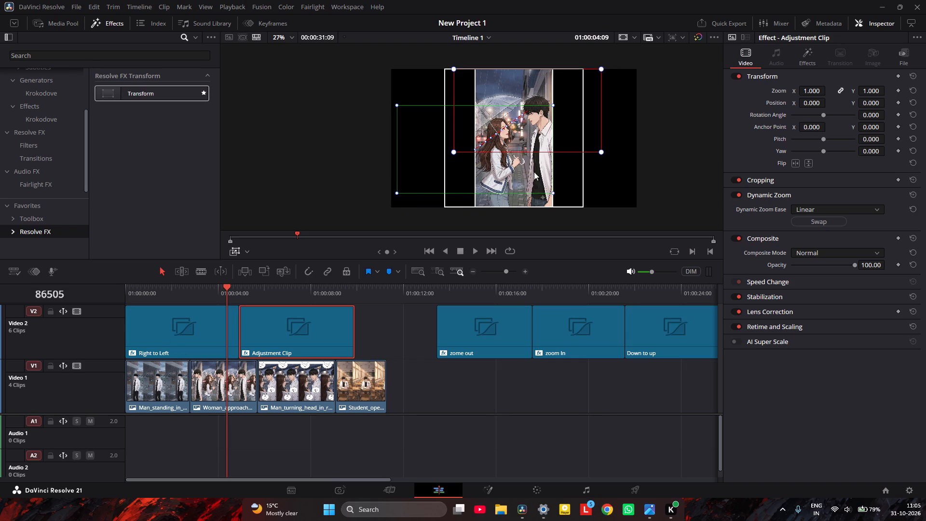
pyautogui.click(311, 320)
pyautogui.moveTo(227, 297); pyautogui.dragTo(192, 304)
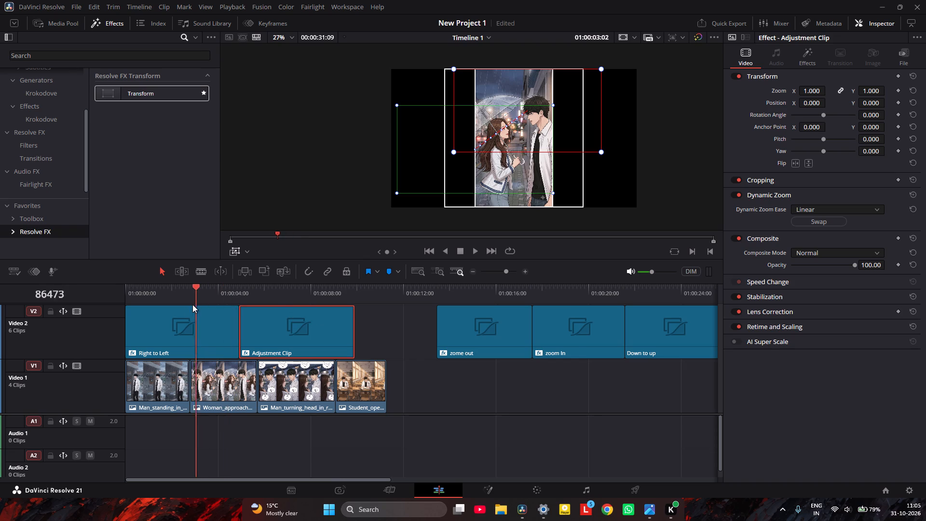
pyautogui.moveTo(192, 304); pyautogui.dragTo(283, 306)
# Raise the Right to Left clip's red frame off the picture's bottom edge and shift it slightly left.
pyautogui.click(182, 336)
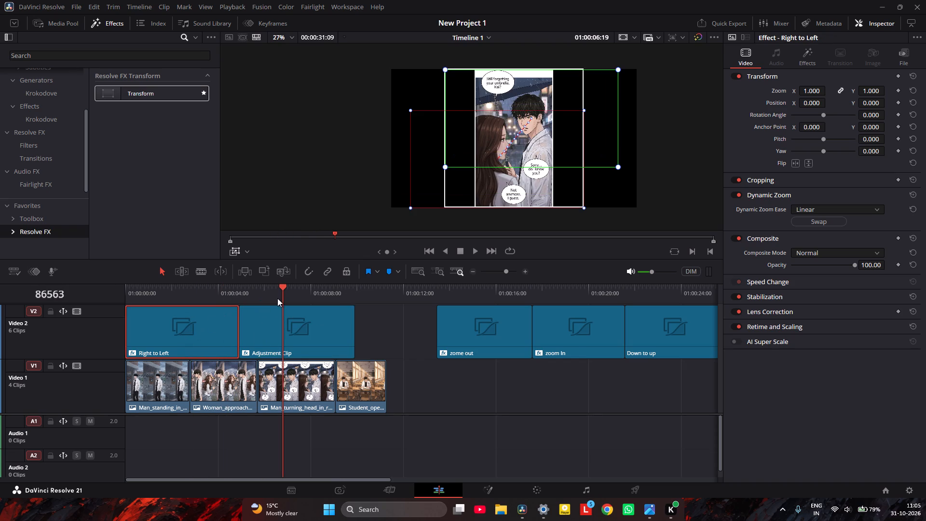
pyautogui.click(245, 303)
pyautogui.moveTo(245, 296); pyautogui.dragTo(183, 300)
pyautogui.click(182, 333)
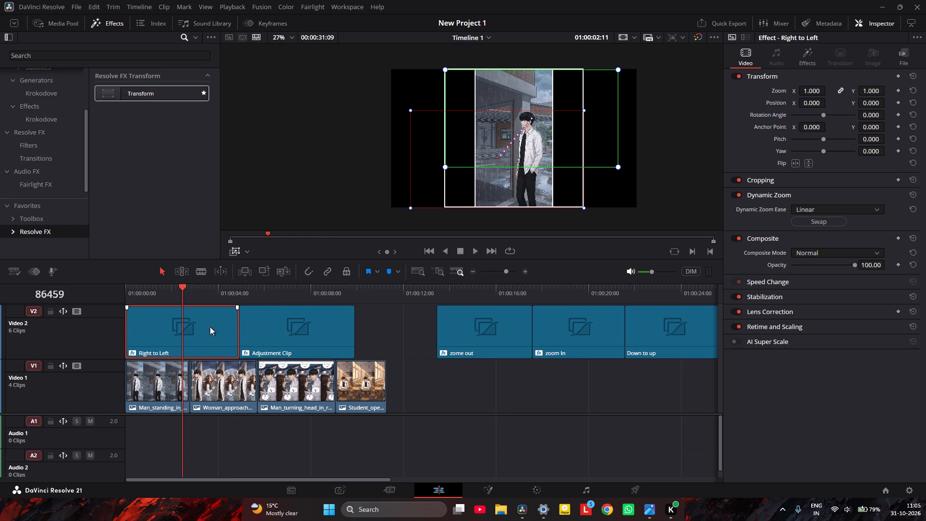
pyautogui.moveTo(488, 189); pyautogui.dragTo(483, 177)
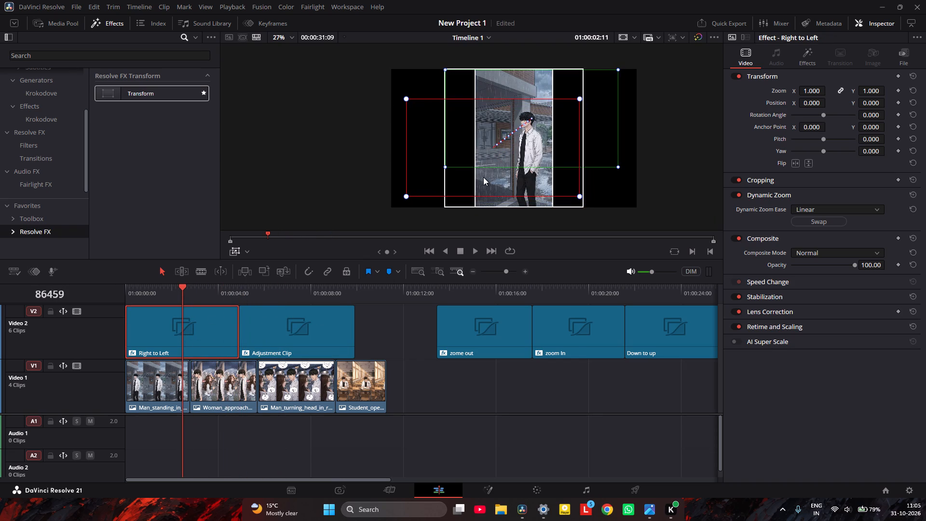
pyautogui.moveTo(483, 177); pyautogui.dragTo(483, 175)
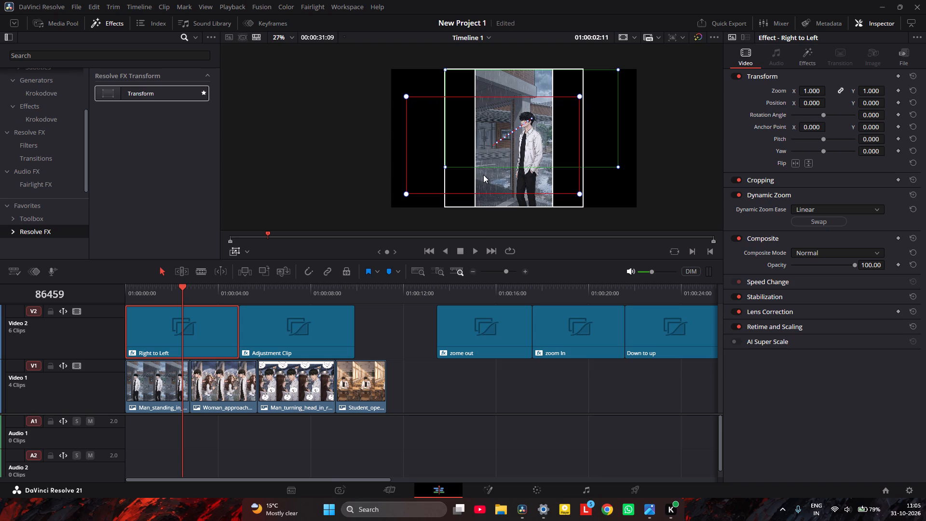
# Compare the Dynamic Zoom frames of the Right to Left clip with those of the new adjustment clip.
pyautogui.moveTo(178, 294); pyautogui.dragTo(305, 297)
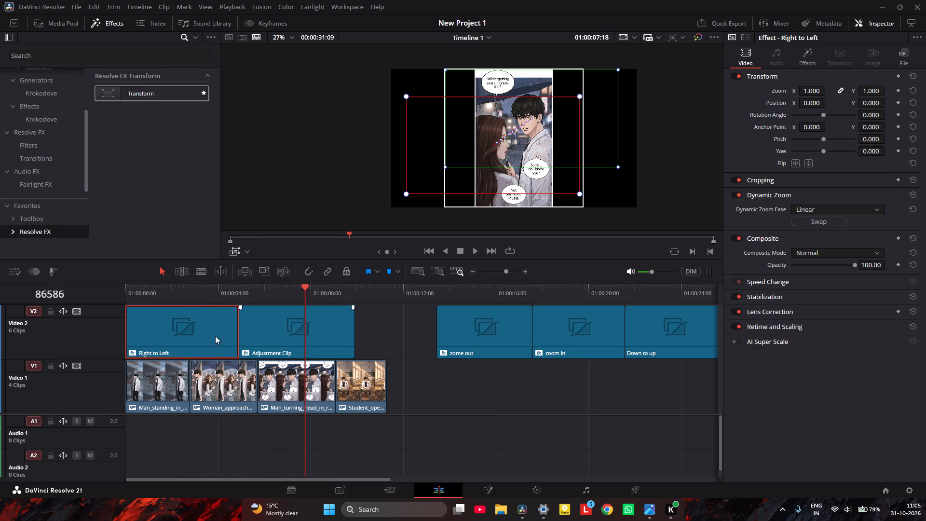
pyautogui.click(169, 361)
pyautogui.click(293, 329)
pyautogui.click(221, 330)
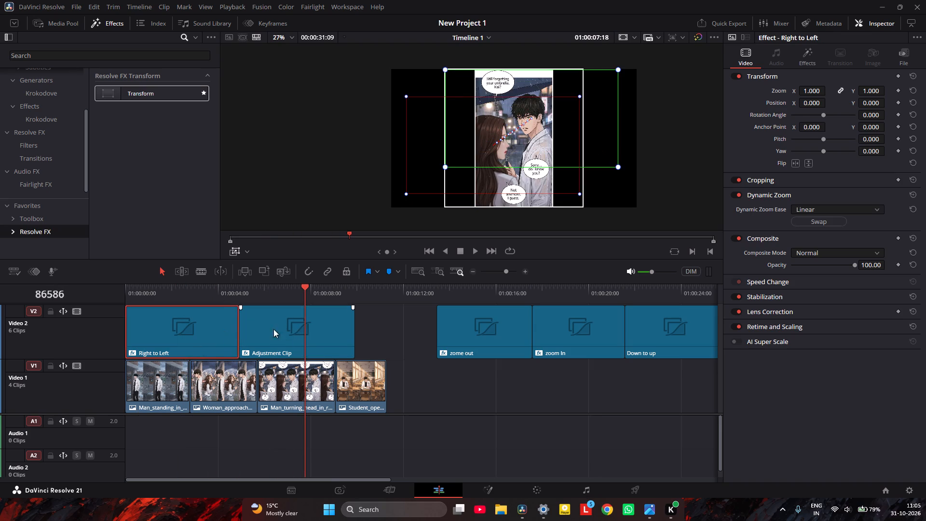
pyautogui.click(300, 329)
pyautogui.click(233, 324)
pyautogui.click(294, 325)
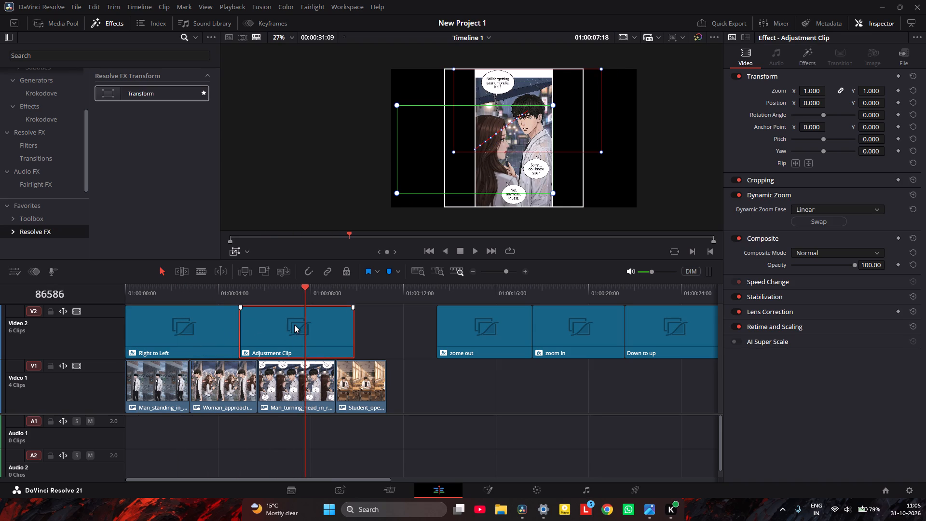
pyautogui.click(209, 327)
pyautogui.click(289, 323)
# Rename the new adjustment clip on Video 2 as Left to Right.
pyautogui.click(76, 26)
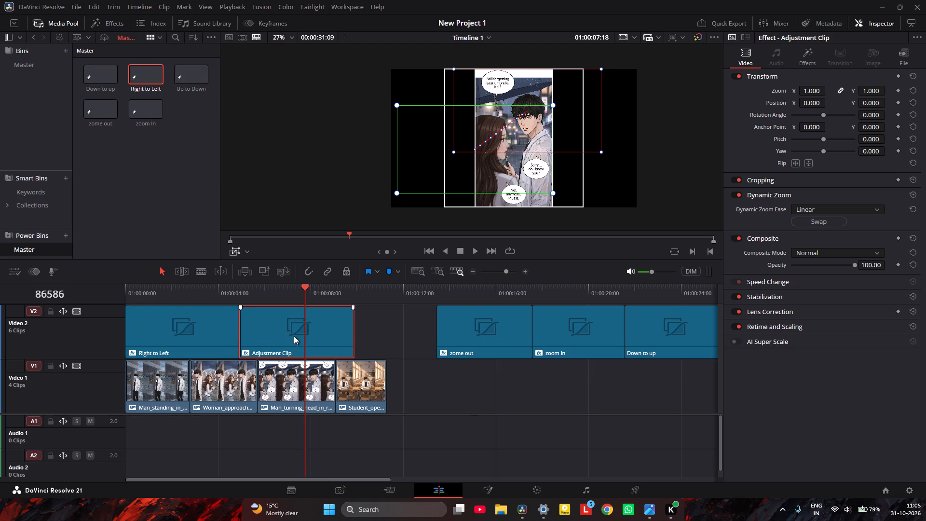
pyautogui.click(270, 339)
pyautogui.click(898, 61)
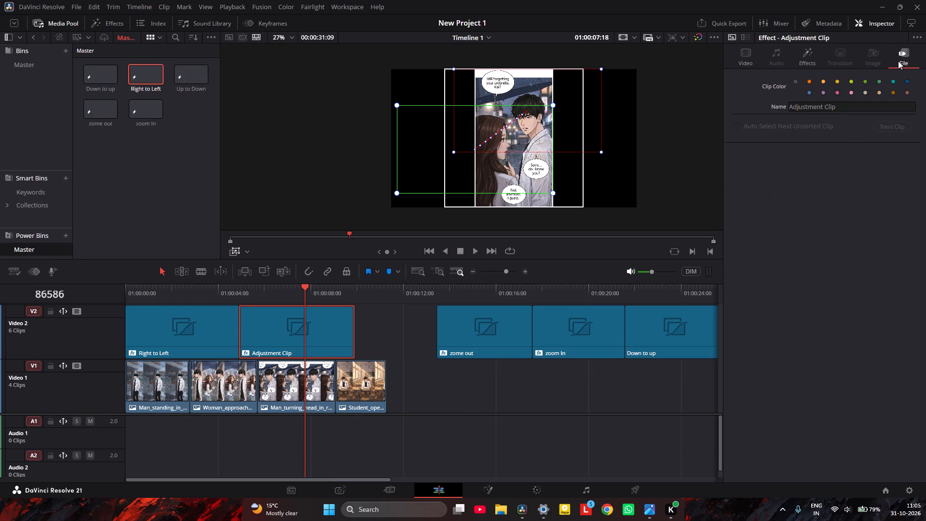
pyautogui.click(832, 111)
pyautogui.click(845, 107)
pyautogui.press('BackSpace')
pyautogui.press('BackSpace')
pyautogui.press('BackSpace')
pyautogui.press('BackSpace')
pyautogui.press('BackSpace')
pyautogui.press('BackSpace')
pyautogui.press('BackSpace')
pyautogui.press('BackSpace')
pyautogui.press('BackSpace')
pyautogui.press('BackSpace')
pyautogui.press('BackSpace')
pyautogui.press('BackSpace')
pyautogui.press('BackSpace')
pyautogui.press('BackSpace')
pyautogui.press('BackSpace')
pyautogui.press('BackSpace')
pyautogui.press('BackSpace')
pyautogui.press('BackSpace')
pyautogui.press('BackSpace')
pyautogui.press('BackSpace')
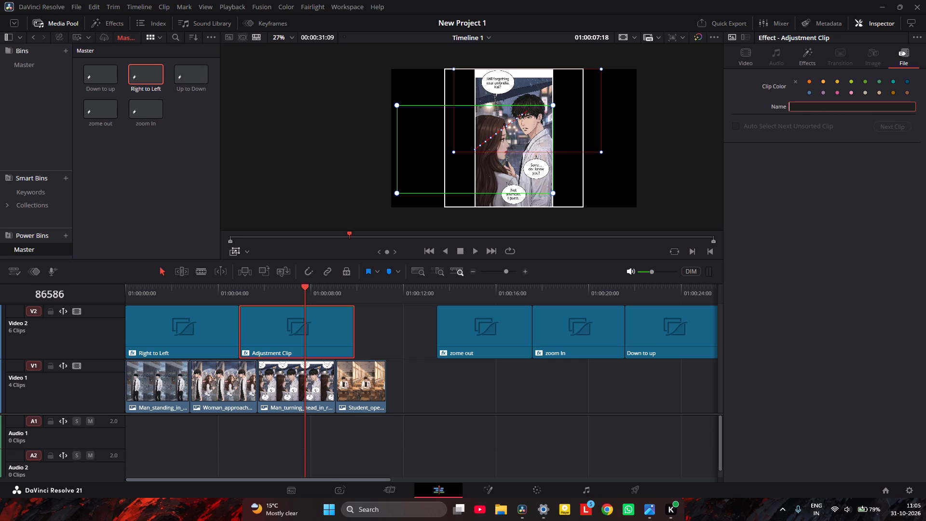
pyautogui.press('l')
pyautogui.write('eft')
pyautogui.press('space')
pyautogui.write('to')
pyautogui.press('space')
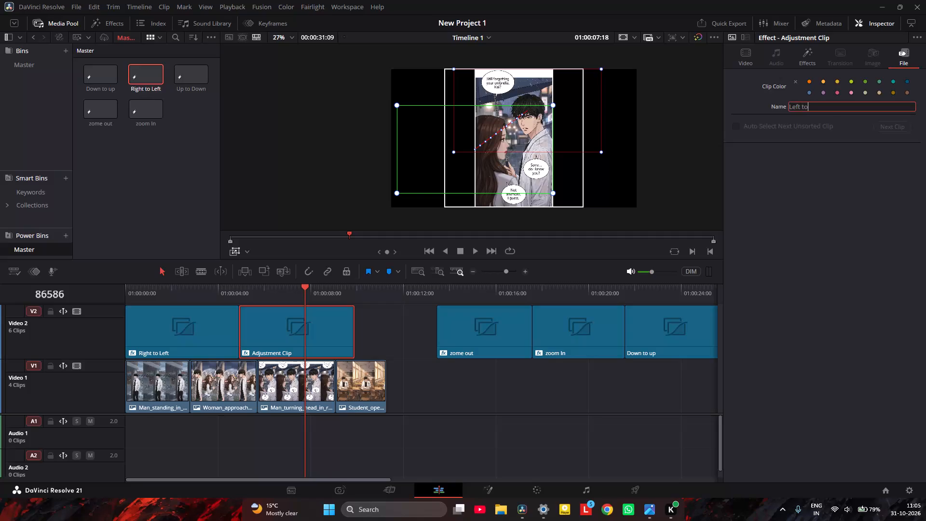
pyautogui.press('r')
pyautogui.write('ight')
pyautogui.press('space')
pyautogui.click(421, 384)
# Store the Left to Right clip in the Master power bin as a reusable preset.
pyautogui.moveTo(327, 344); pyautogui.dragTo(199, 131)
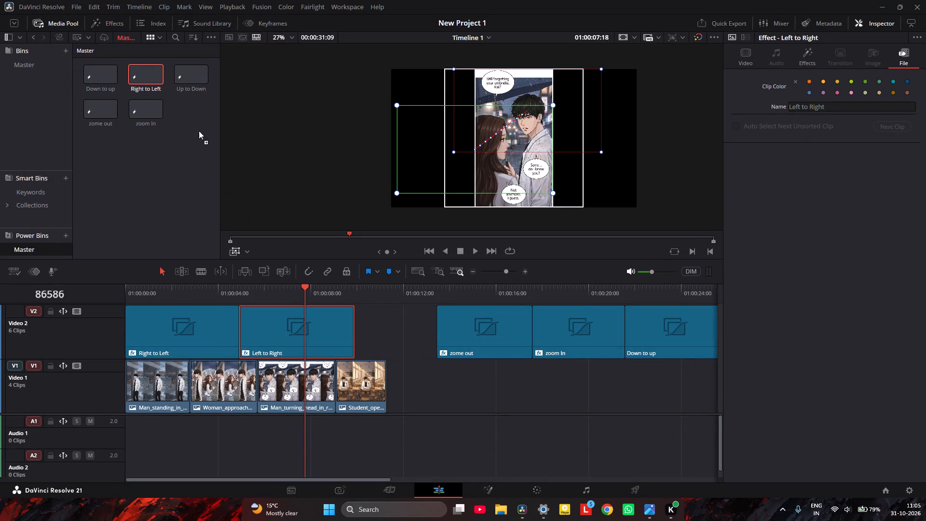
pyautogui.moveTo(199, 131); pyautogui.dragTo(177, 109)
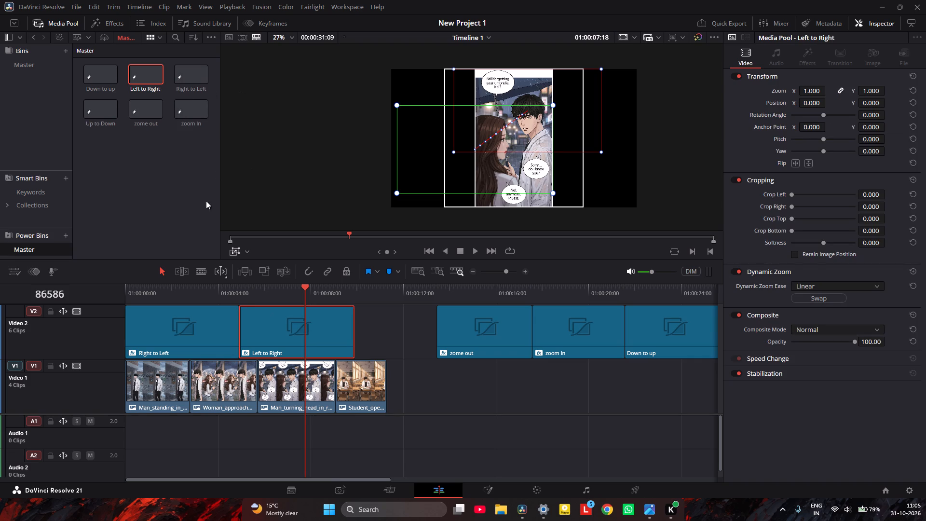
# Delete all six adjustment clips from Video 2, from Right to Left through Up to Down.
pyautogui.click(476, 430)
pyautogui.moveTo(379, 338); pyautogui.dragTo(462, 341)
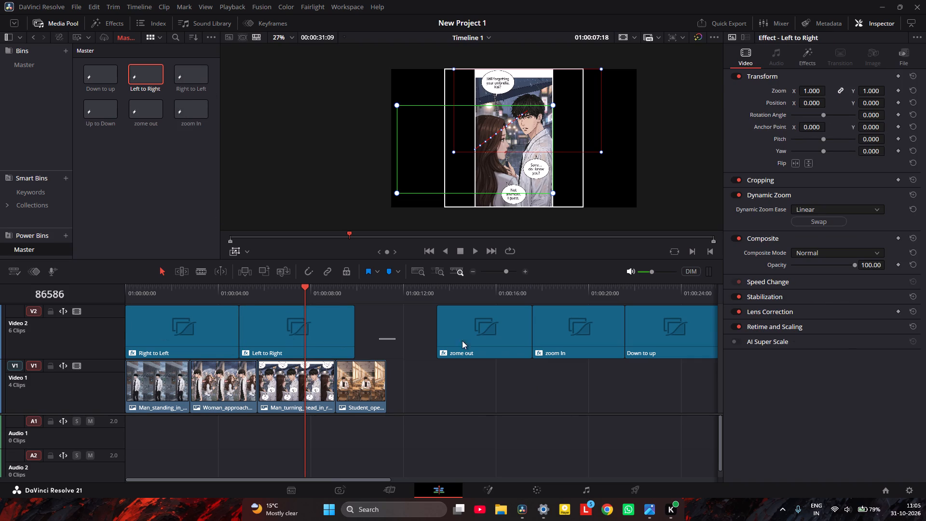
pyautogui.moveTo(462, 341); pyautogui.dragTo(674, 332)
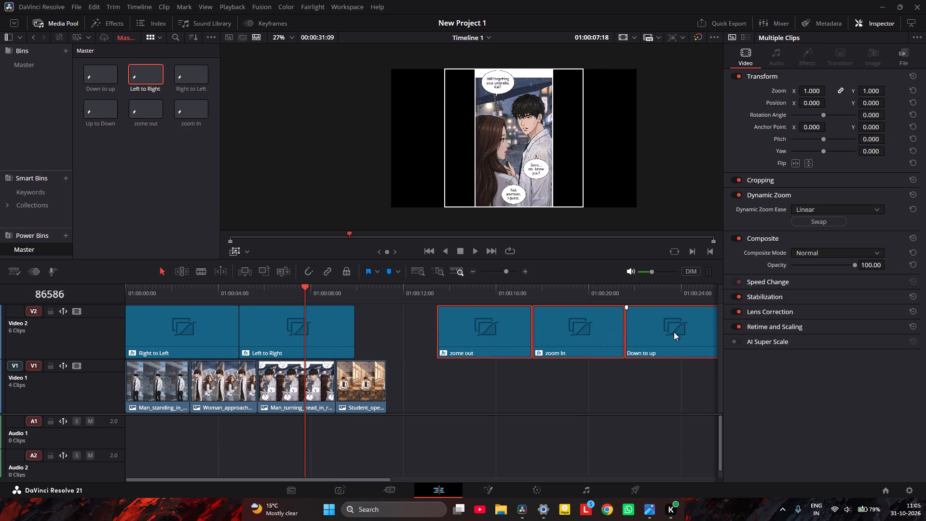
pyautogui.hotkey('ctrl', '-')
pyautogui.hotkey('ctrl', '-')
pyautogui.click(381, 329)
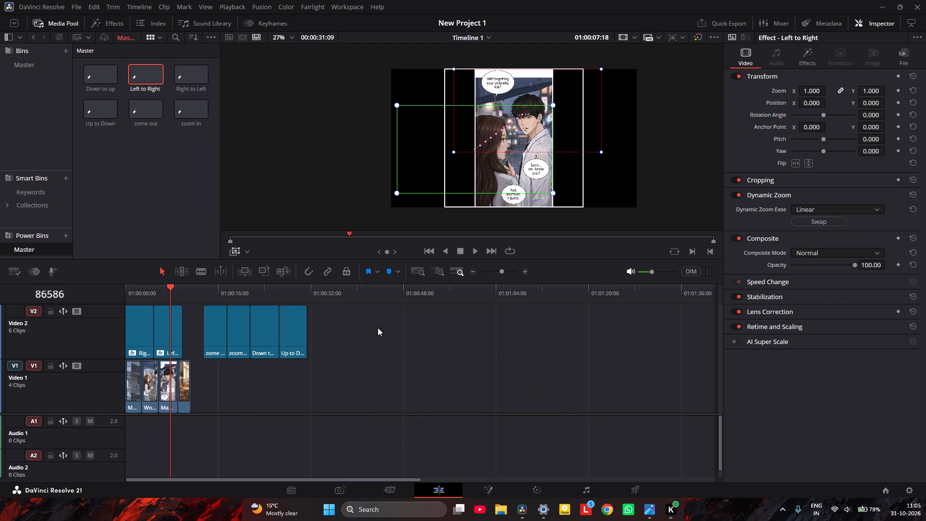
pyautogui.moveTo(378, 328); pyautogui.dragTo(136, 331)
pyautogui.press('BackSpace')
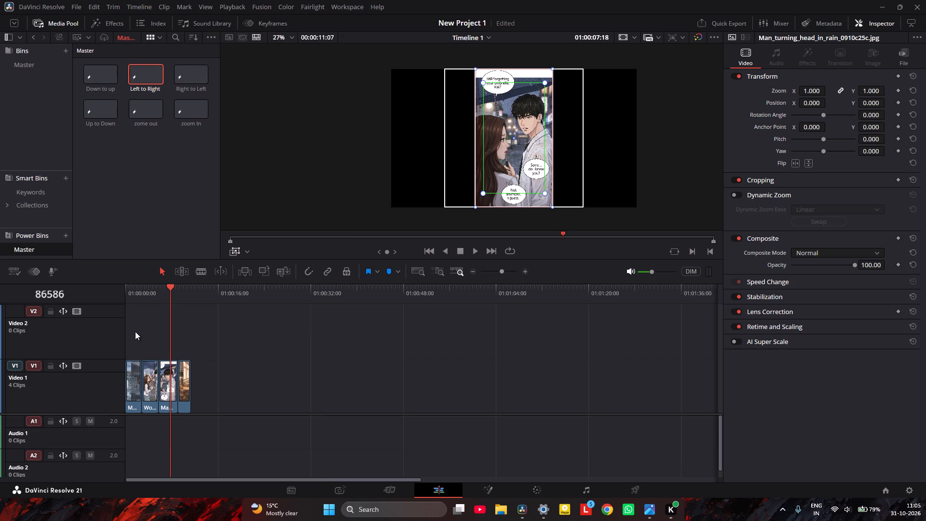
# Delete all the image clips from Video 1 to empty Timeline 1.
pyautogui.moveTo(226, 384); pyautogui.dragTo(93, 385)
pyautogui.press('BackSpace')
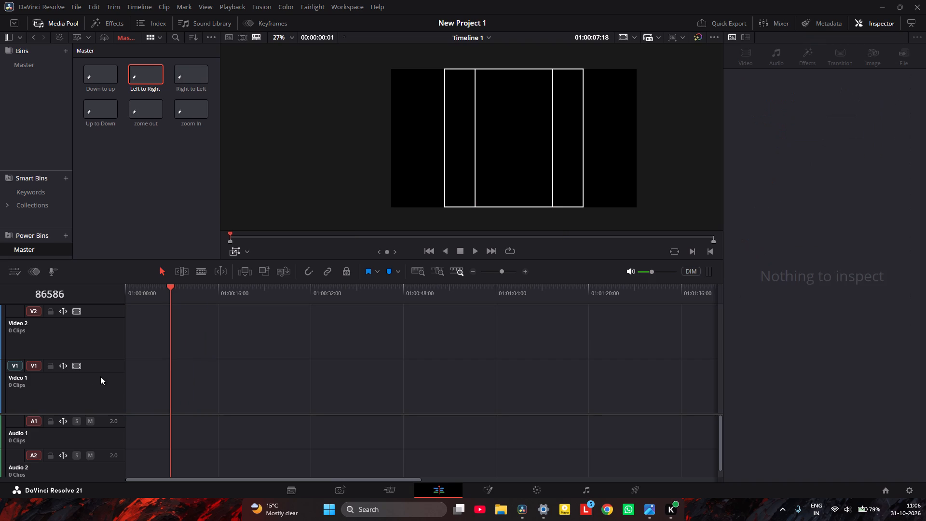
# Place Man_standing_in_rain_95871306, Man_turning_head twice, Student_opening and Woman_approaches images from the Master bin onto Video 2, spaced apart.
pyautogui.click(14, 62)
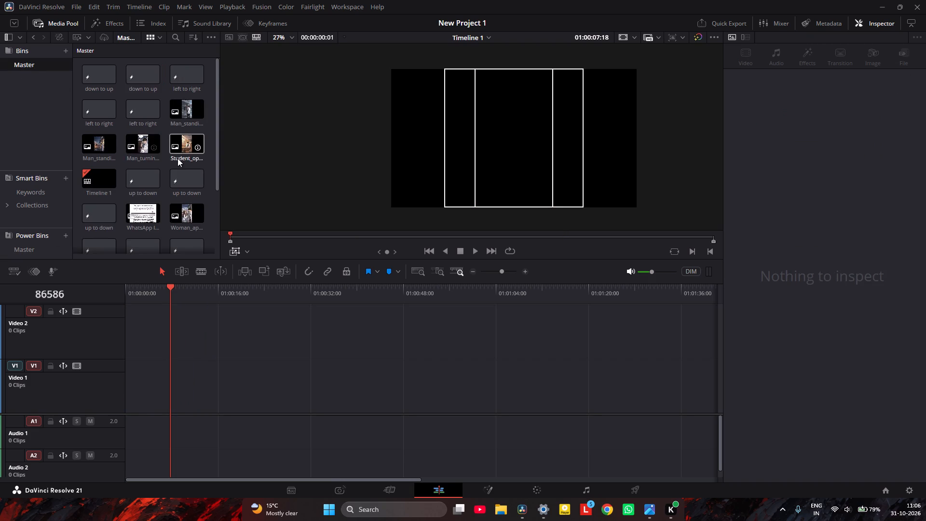
pyautogui.scroll(-1, 178, 158)
pyautogui.scroll(1, 178, 158)
pyautogui.moveTo(186, 103); pyautogui.dragTo(145, 346)
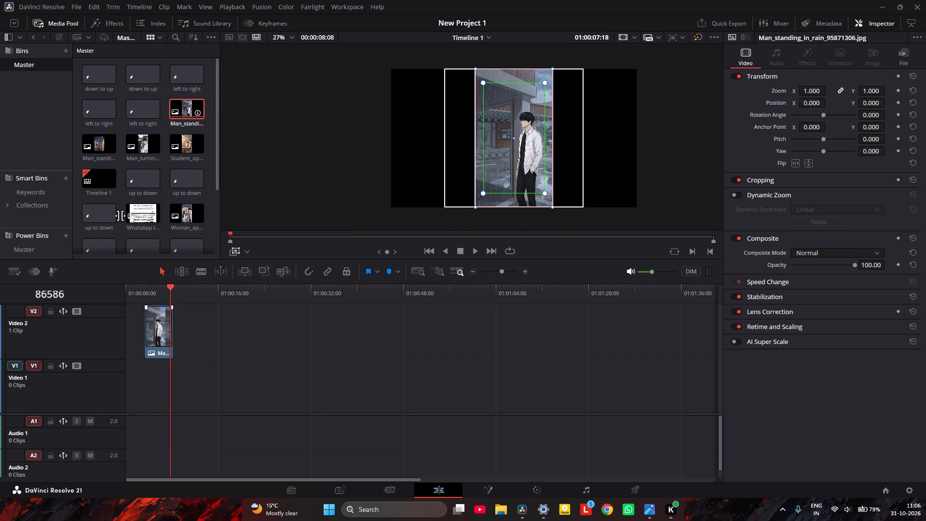
pyautogui.moveTo(98, 150); pyautogui.dragTo(178, 316)
pyautogui.moveTo(133, 136); pyautogui.dragTo(210, 325)
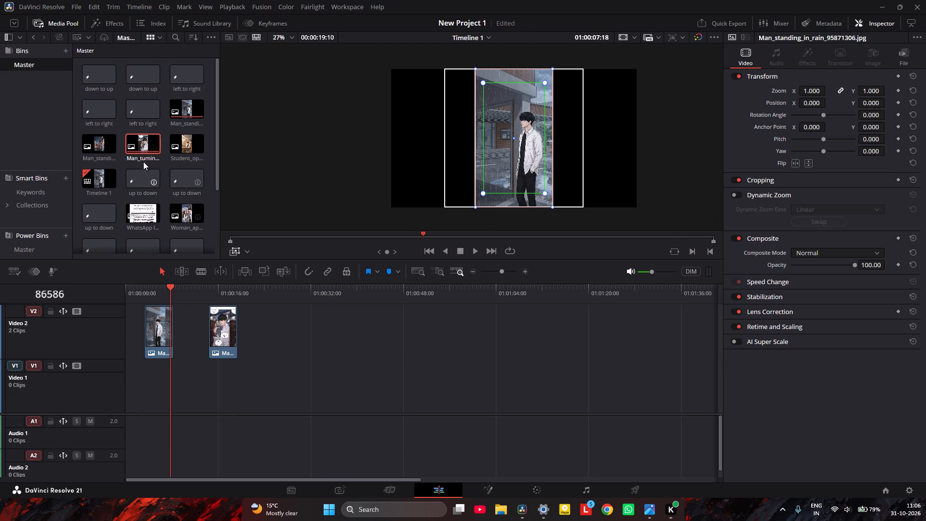
pyautogui.moveTo(137, 139); pyautogui.dragTo(181, 319)
pyautogui.moveTo(185, 146); pyautogui.dragTo(268, 353)
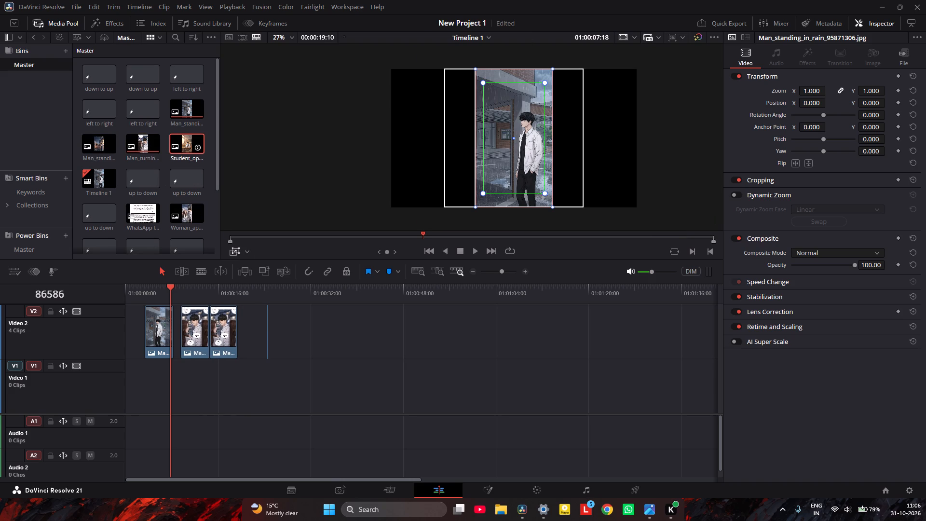
pyautogui.moveTo(268, 353); pyautogui.dragTo(268, 354)
pyautogui.moveTo(188, 218); pyautogui.dragTo(293, 356)
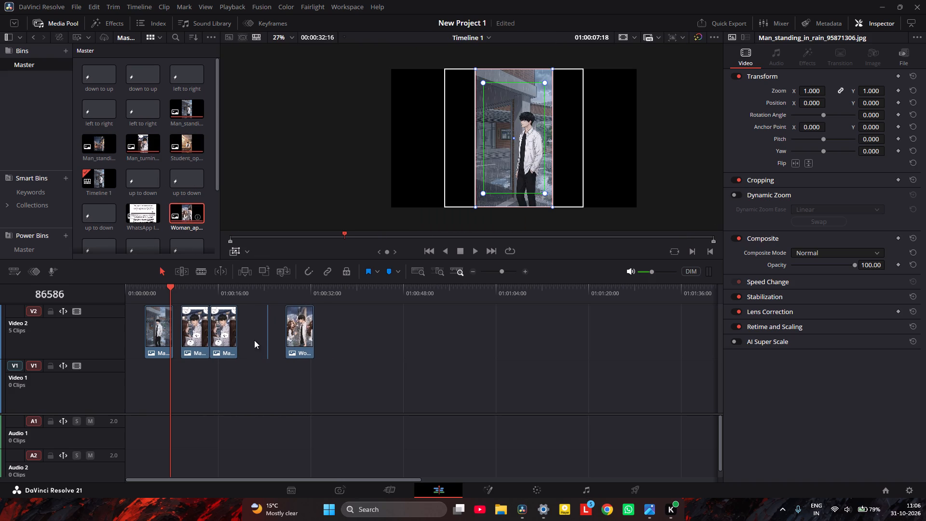
# Lengthen the very short Student_opening clip on Video 2 at both ends and shift the Woman_approaches clip later.
pyautogui.moveTo(269, 338); pyautogui.dragTo(283, 341)
pyautogui.moveTo(298, 344); pyautogui.dragTo(334, 346)
pyautogui.moveTo(268, 336); pyautogui.dragTo(241, 341)
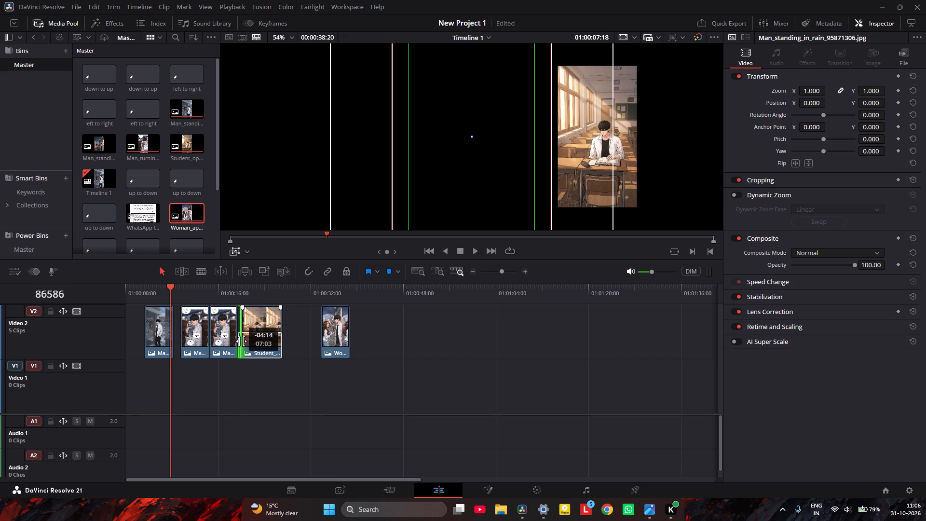
pyautogui.moveTo(241, 341); pyautogui.dragTo(254, 341)
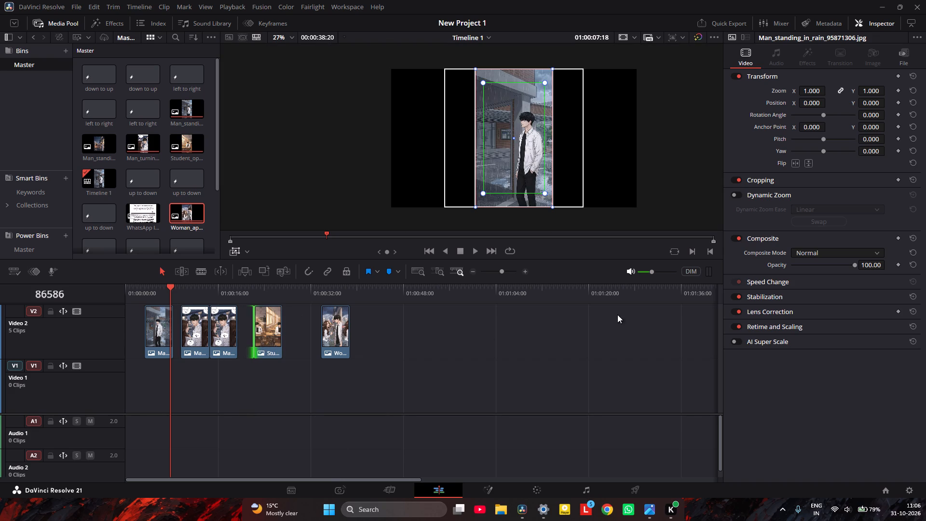
# Move all five image clips from Video 2 down to Video 1, working from the Woman_approaches clip back to Man_standing.
pyautogui.click(526, 274)
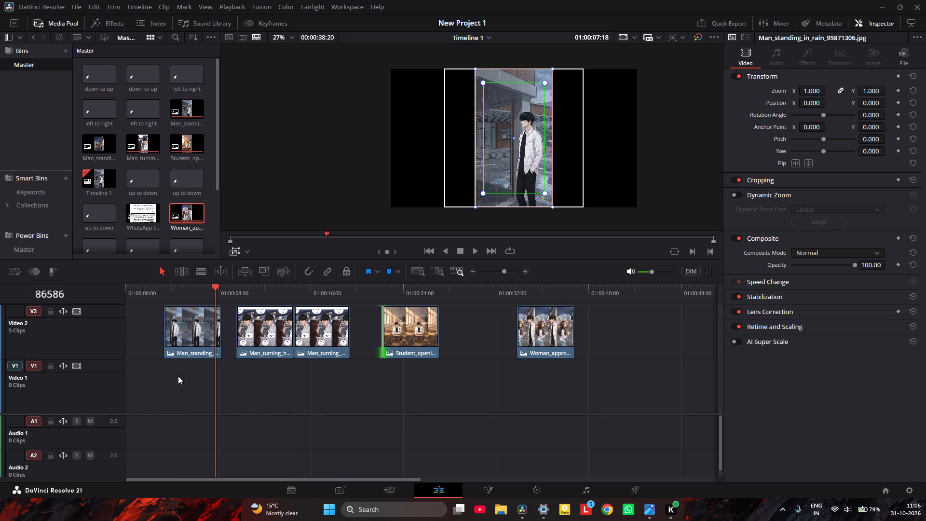
pyautogui.moveTo(179, 374); pyautogui.dragTo(573, 330)
pyautogui.moveTo(572, 330); pyautogui.dragTo(569, 361)
pyautogui.moveTo(539, 330); pyautogui.dragTo(539, 356)
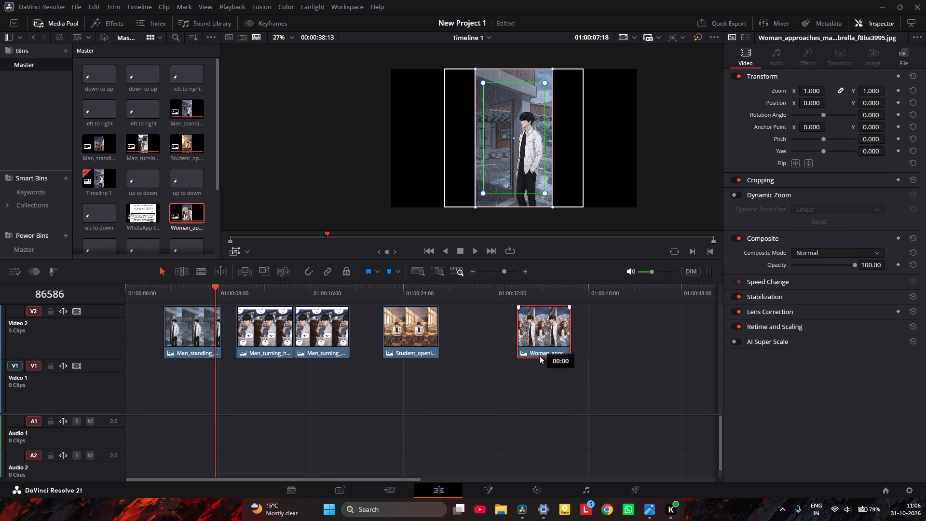
pyautogui.moveTo(539, 356); pyautogui.dragTo(539, 359)
pyautogui.moveTo(380, 306); pyautogui.dragTo(409, 330)
pyautogui.moveTo(416, 329); pyautogui.dragTo(418, 365)
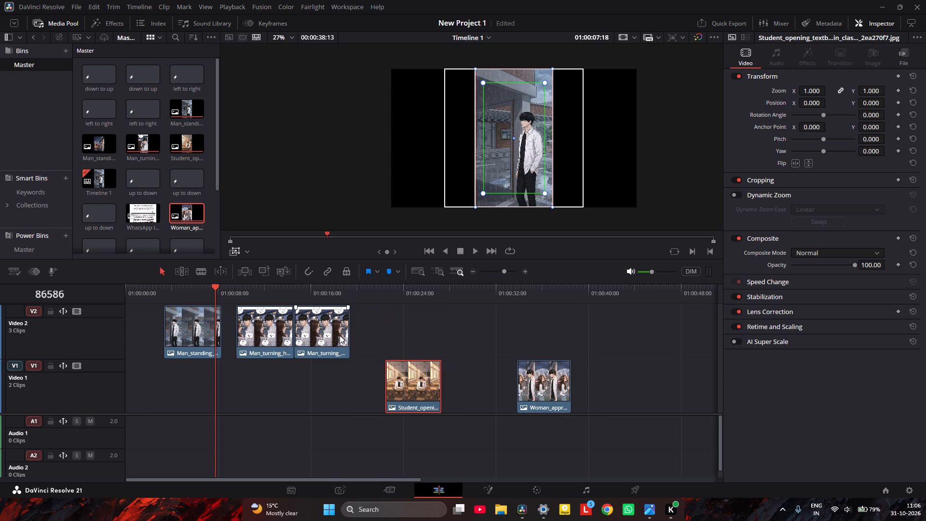
pyautogui.moveTo(331, 325); pyautogui.dragTo(330, 358)
pyautogui.moveTo(327, 339); pyautogui.dragTo(327, 380)
pyautogui.moveTo(272, 338); pyautogui.dragTo(266, 381)
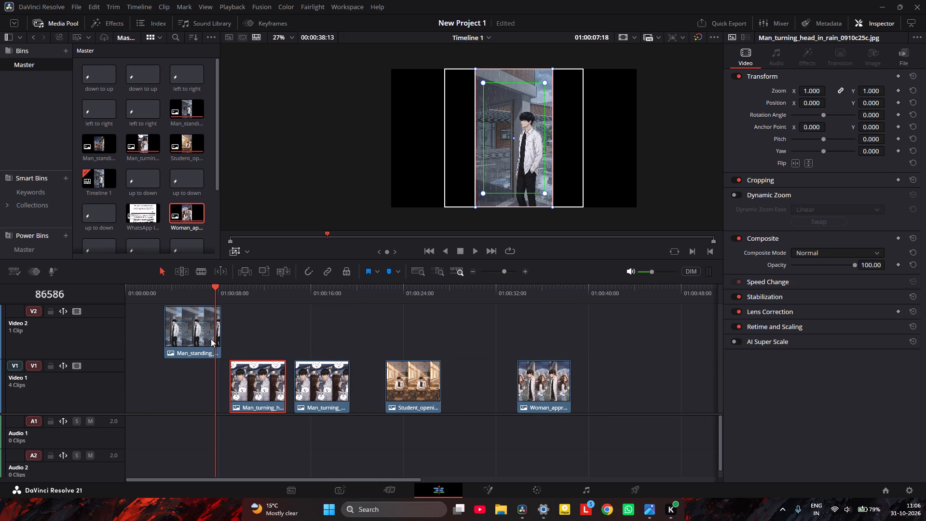
pyautogui.moveTo(198, 331); pyautogui.dragTo(197, 380)
pyautogui.click(194, 379)
# Scrub through the images on Video 1 and delete the earlier of the two duplicate Man_turning_head clips.
pyautogui.moveTo(216, 340); pyautogui.dragTo(150, 348)
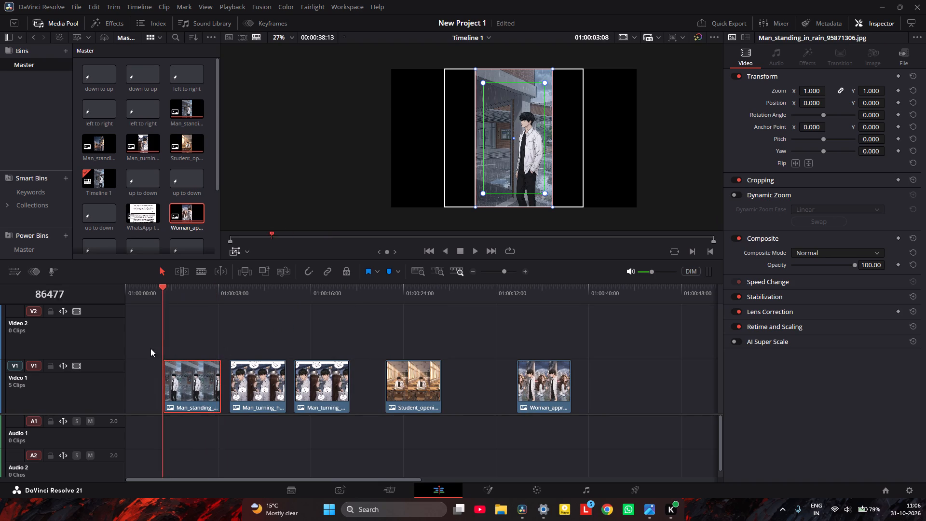
pyautogui.moveTo(150, 348); pyautogui.dragTo(526, 362)
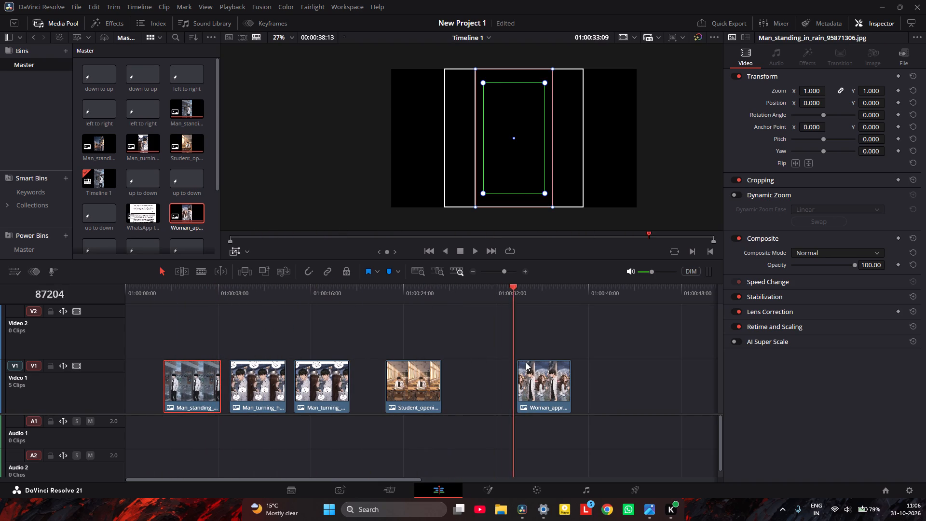
pyautogui.moveTo(526, 362); pyautogui.dragTo(323, 371)
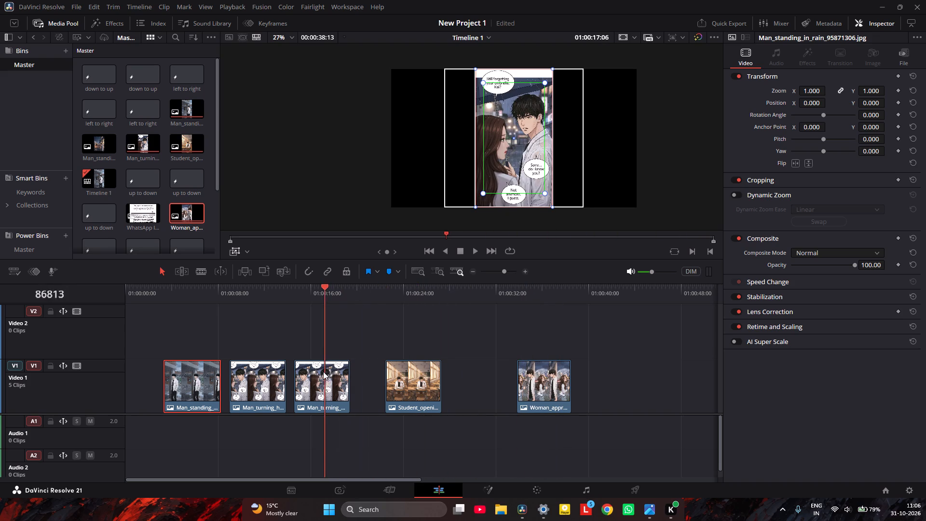
pyautogui.moveTo(323, 371); pyautogui.dragTo(245, 373)
pyautogui.click(268, 387)
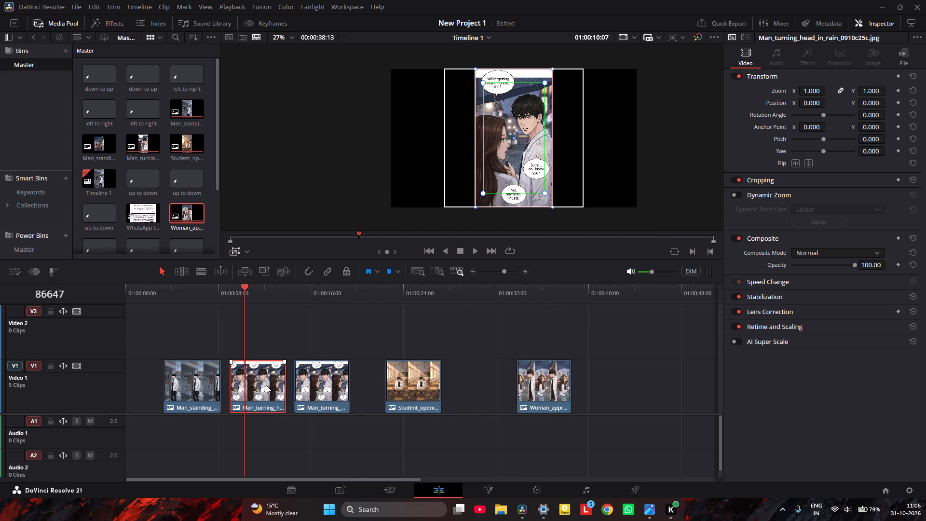
pyautogui.press('BackSpace')
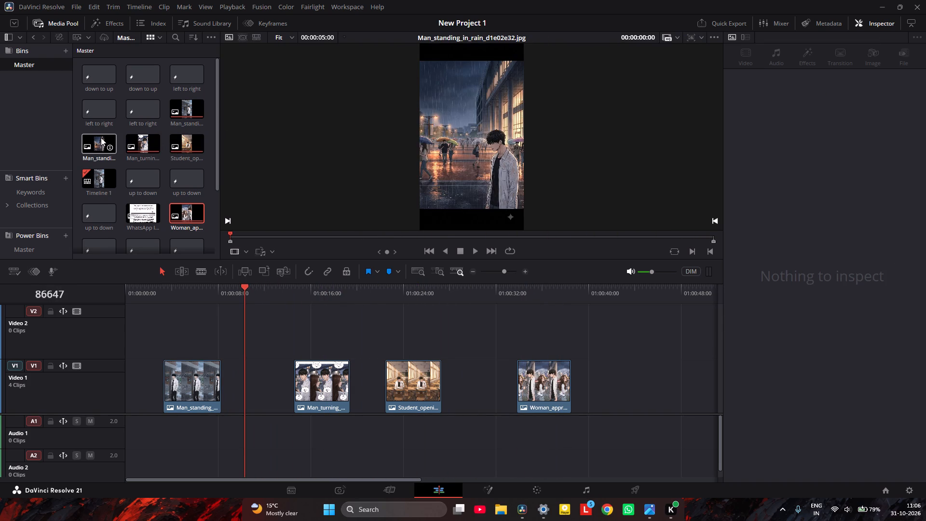
# Add Man_standing_in_rain_d1e02e32 as the first clip on Video 1, shorten its end, and extend the start of the following Man_standing clip.
pyautogui.moveTo(101, 137); pyautogui.dragTo(139, 384)
pyautogui.moveTo(215, 392); pyautogui.dragTo(225, 395)
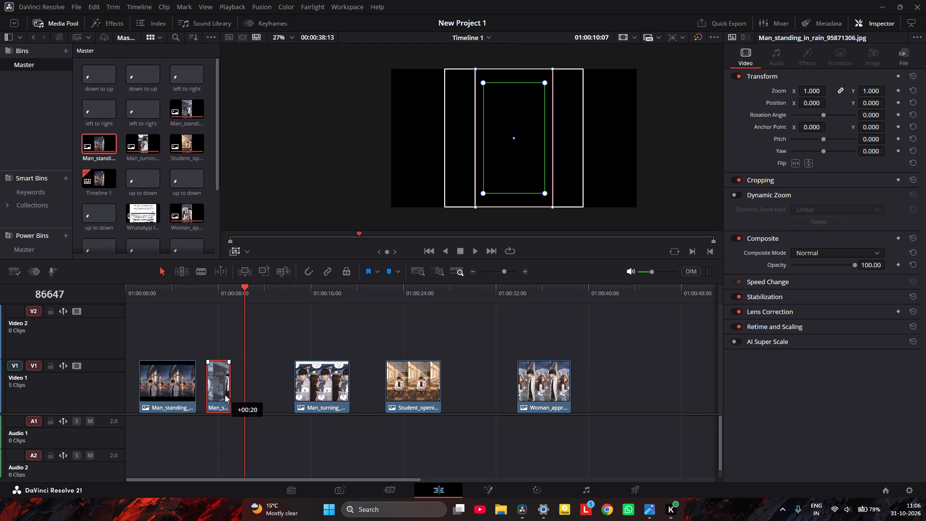
pyautogui.moveTo(225, 395); pyautogui.dragTo(229, 395)
pyautogui.moveTo(196, 390); pyautogui.dragTo(183, 394)
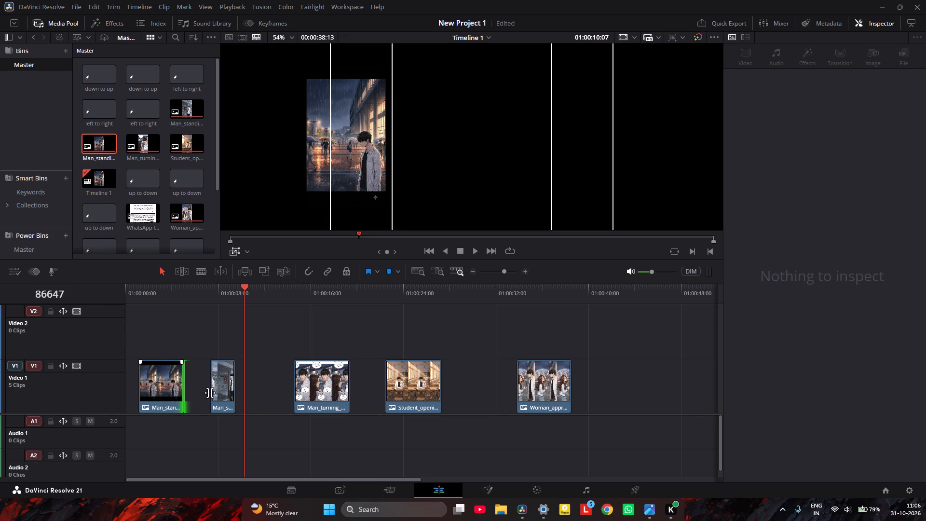
pyautogui.moveTo(210, 391); pyautogui.dragTo(197, 394)
# Reorder Video 1 so Woman_approaches precedes Man_turning_head, with Student_opening directly after it.
pyautogui.moveTo(303, 394); pyautogui.dragTo(302, 394)
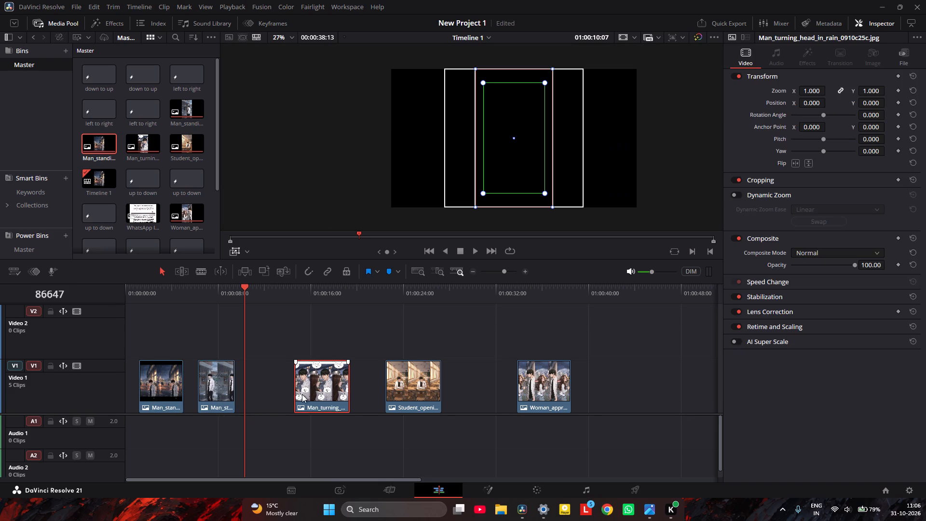
pyautogui.moveTo(302, 394); pyautogui.dragTo(311, 398)
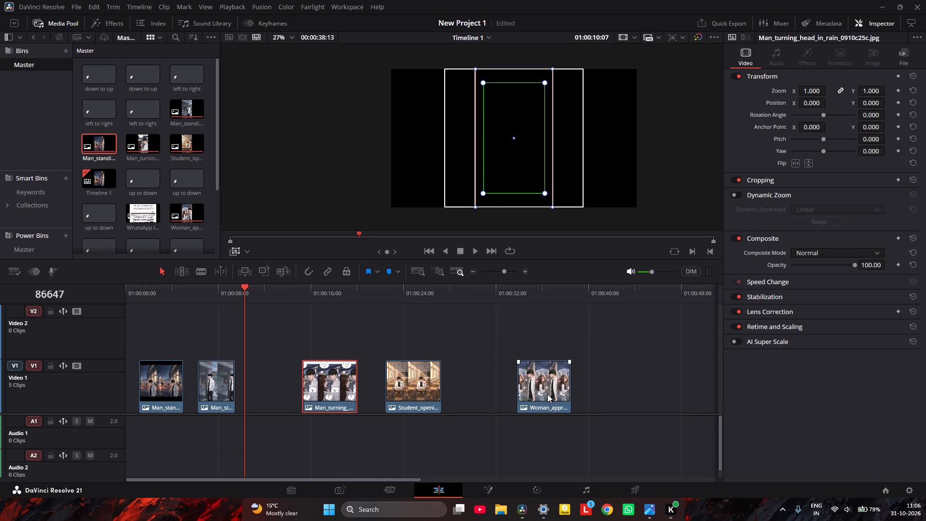
pyautogui.moveTo(547, 394); pyautogui.dragTo(273, 396)
pyautogui.moveTo(323, 393); pyautogui.dragTo(319, 395)
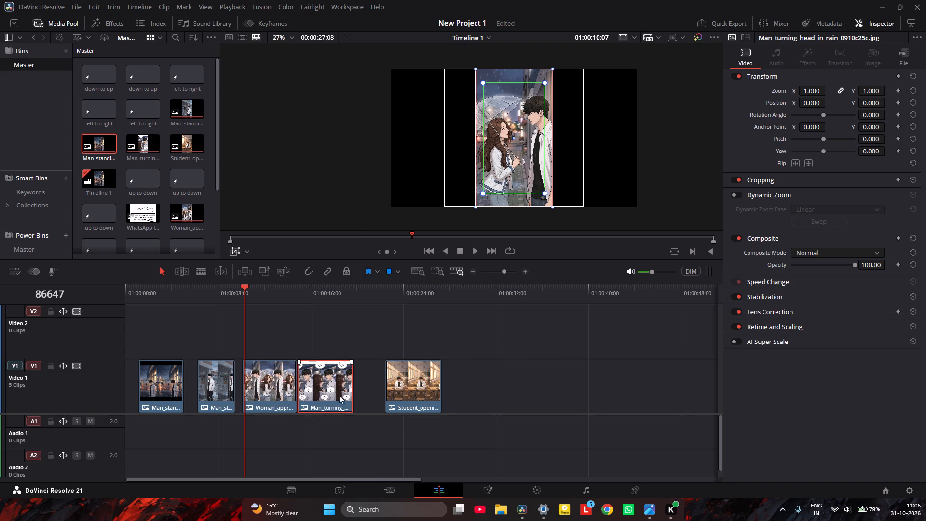
pyautogui.moveTo(410, 397); pyautogui.dragTo(376, 402)
# Close the gaps between the two Man_standing clips and Woman_approaches by shifting the clips and adjusting their edges.
pyautogui.moveTo(128, 371); pyautogui.dragTo(139, 374)
pyautogui.moveTo(152, 377); pyautogui.dragTo(173, 381)
pyautogui.click(208, 384)
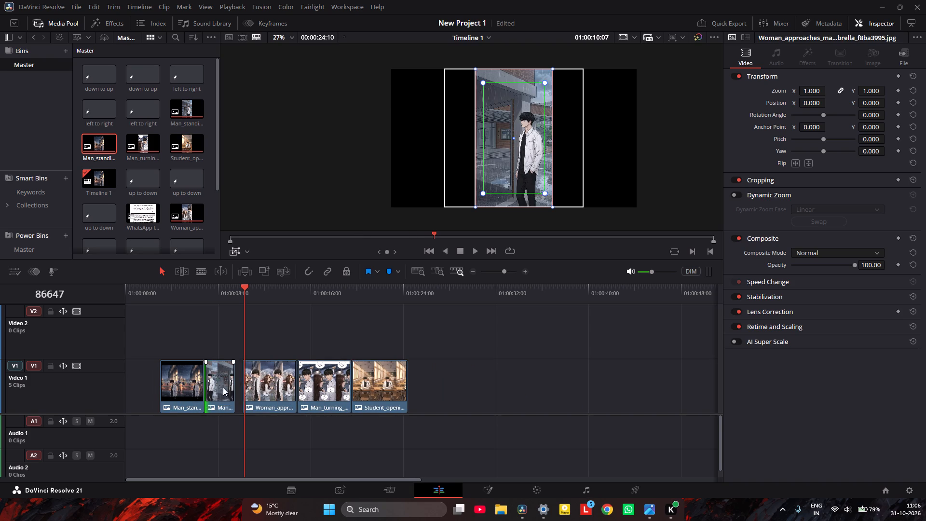
pyautogui.moveTo(223, 387); pyautogui.dragTo(228, 388)
pyautogui.moveTo(211, 387); pyautogui.dragTo(206, 387)
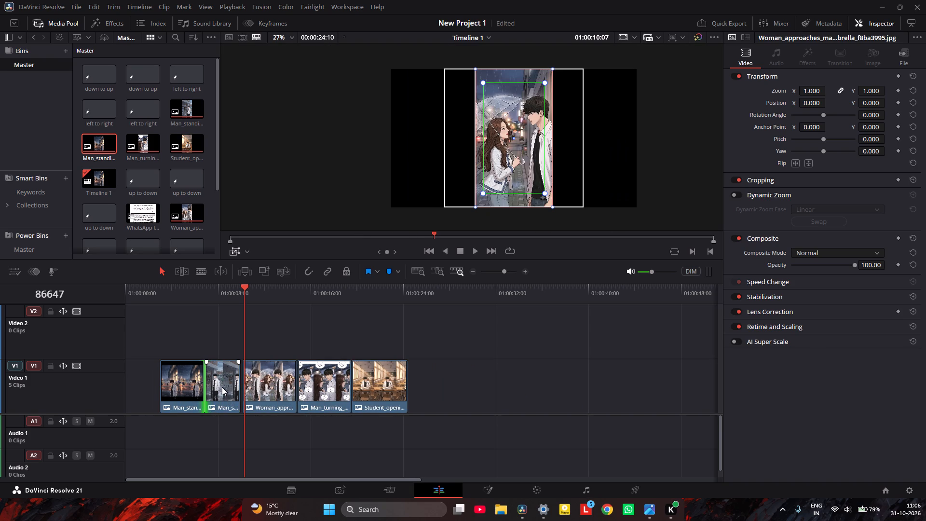
pyautogui.click(222, 387)
pyautogui.click(252, 387)
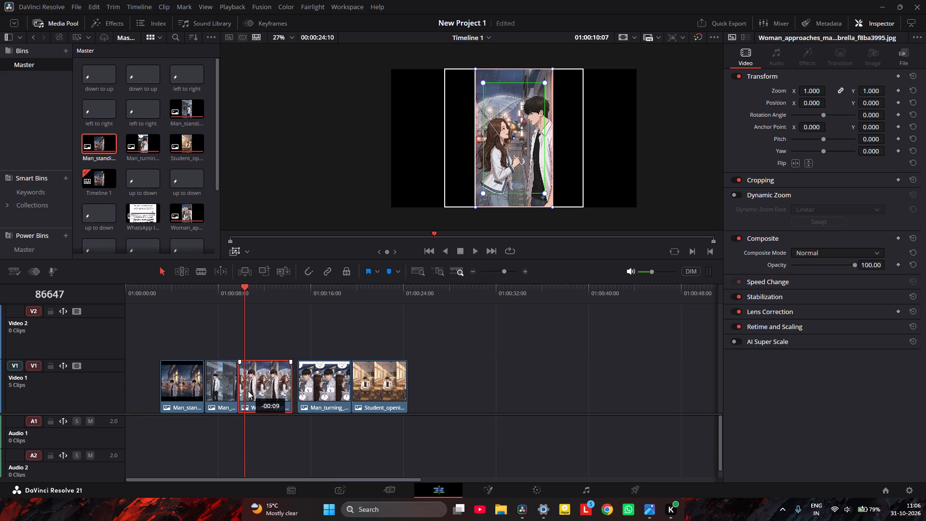
# Turn on snapping and linked selection for the timeline.
pyautogui.click(274, 339)
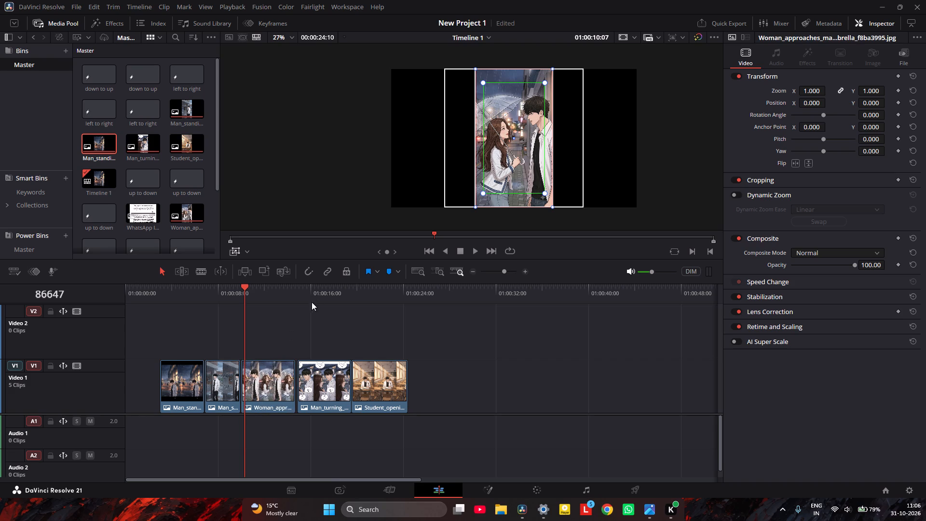
pyautogui.click(312, 264)
pyautogui.click(311, 270)
pyautogui.click(321, 274)
pyautogui.doubleClick(320, 274)
pyautogui.click(346, 274)
pyautogui.click(346, 274)
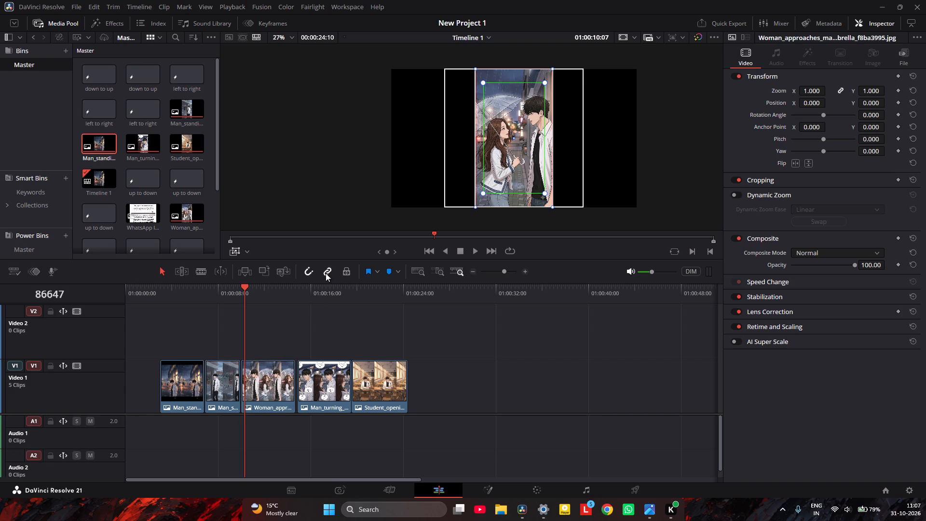
pyautogui.doubleClick(326, 273)
# Preview the opening images, and move all five Video 1 clips together to the start of the timeline.
pyautogui.moveTo(244, 324); pyautogui.dragTo(187, 327)
pyautogui.press('space')
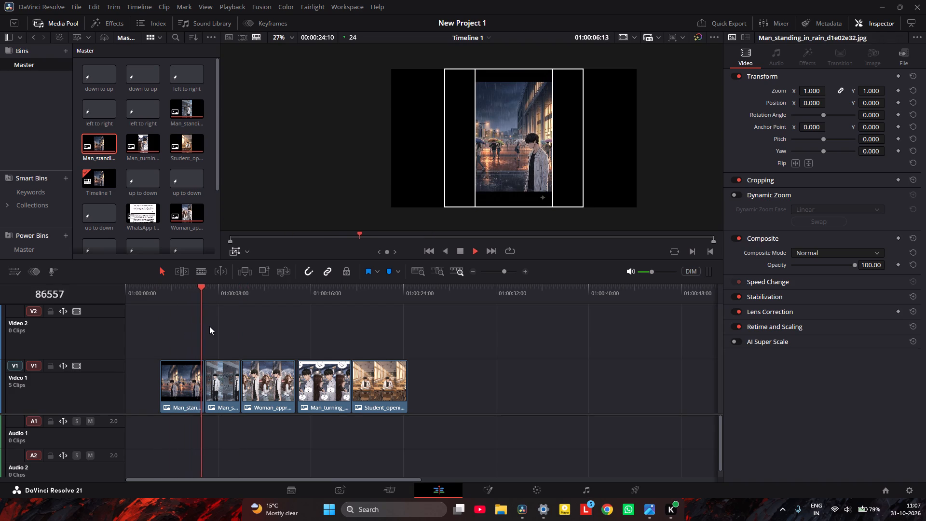
pyautogui.press('space')
pyautogui.moveTo(158, 460); pyautogui.dragTo(400, 379)
pyautogui.moveTo(395, 377); pyautogui.dragTo(354, 390)
# Play back the rearranged image sequence to check how it runs into the Woman_approaches clip.
pyautogui.press('space')
pyautogui.click(299, 325)
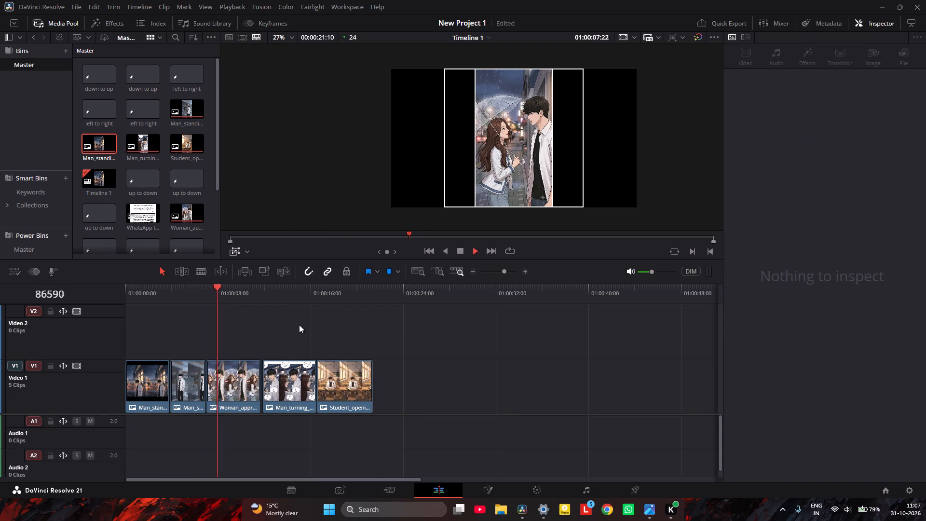
pyautogui.press('space')
pyautogui.press('space')
pyautogui.press('space')
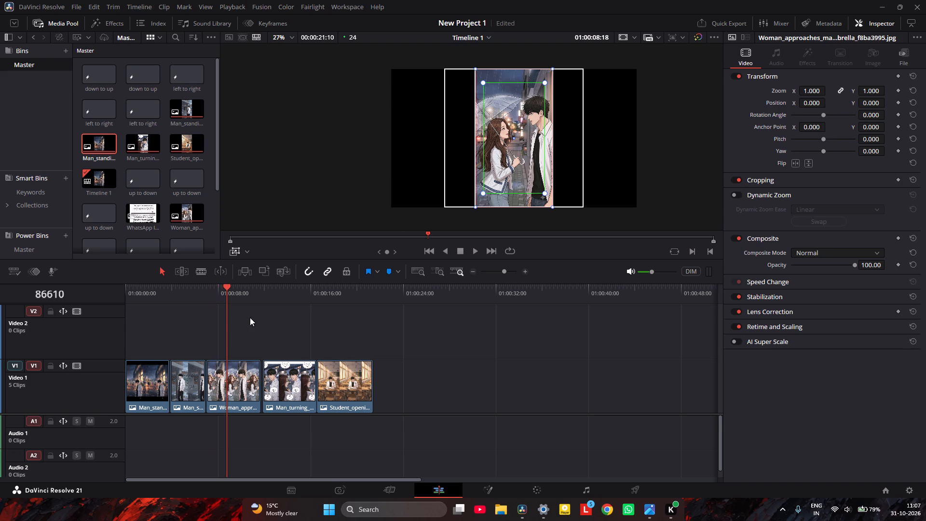
# Close the remaining Video 1 gaps by butting Woman_approaches, Man_turning_head and Student_opening_textbook against the clips before them.
pyautogui.moveTo(221, 315); pyautogui.dragTo(140, 328)
pyautogui.hotkey('ctrl', '=')
pyautogui.hotkey('ctrl', '=')
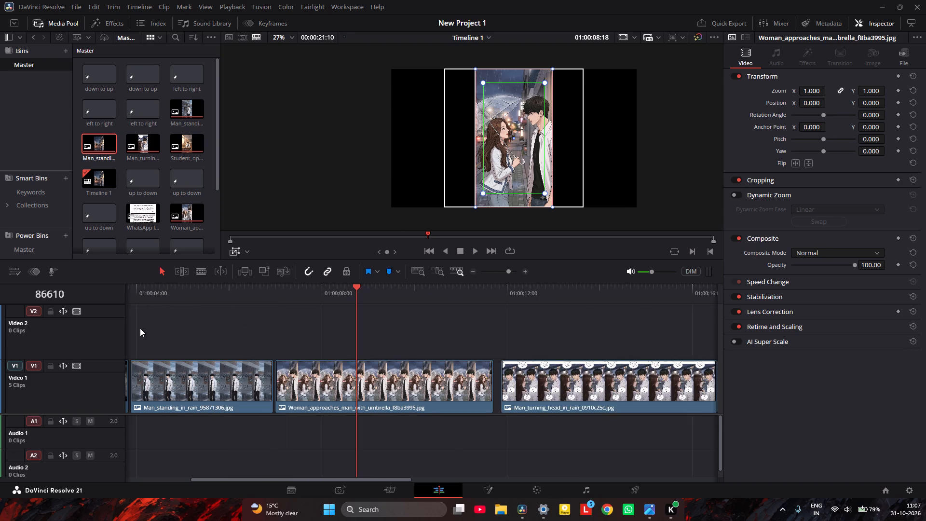
pyautogui.hotkey('ctrl', '=')
pyautogui.click(353, 394)
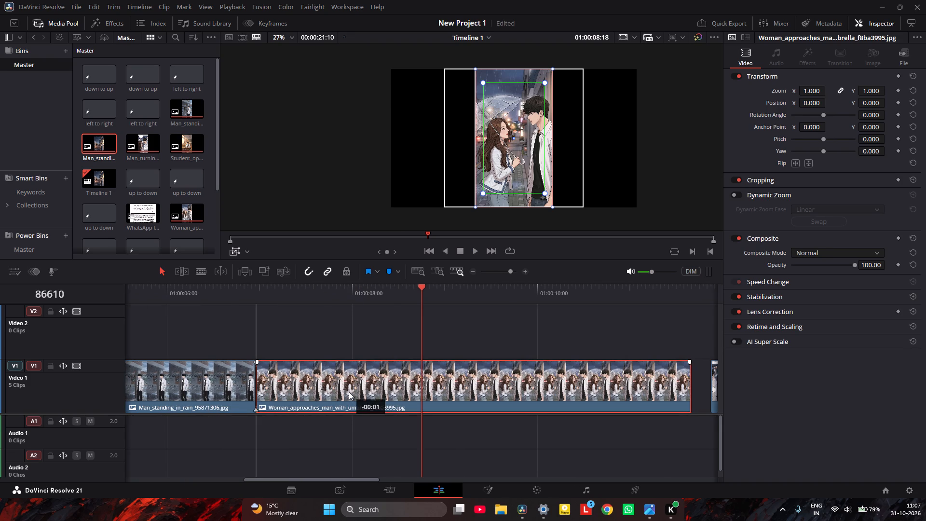
pyautogui.click(474, 272)
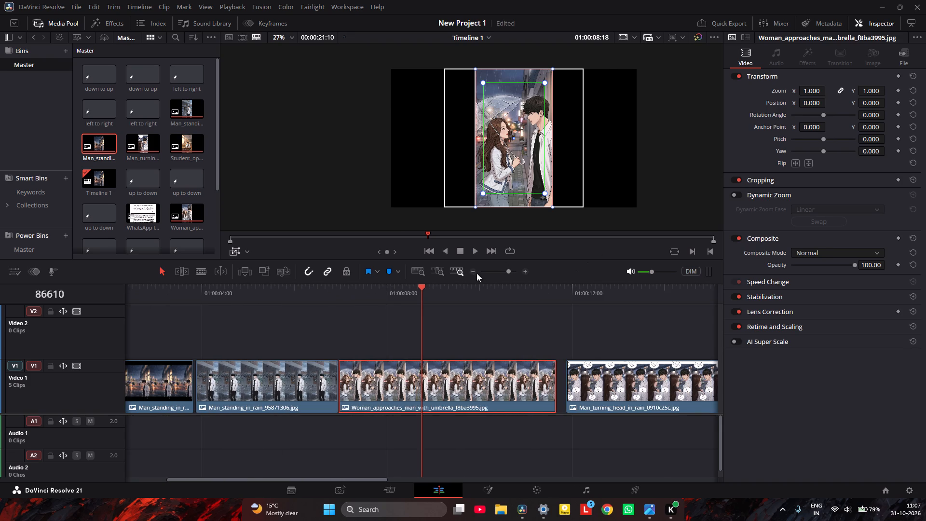
pyautogui.moveTo(609, 398); pyautogui.dragTo(603, 398)
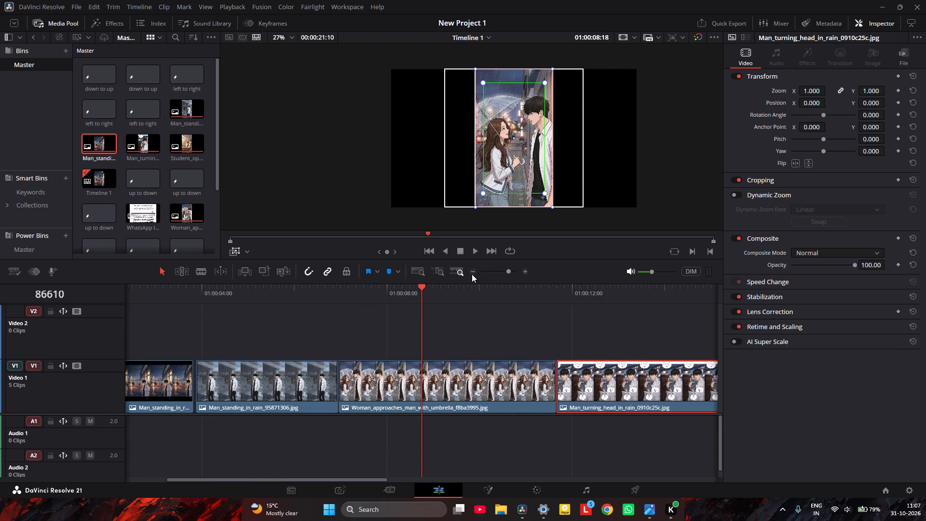
pyautogui.click(472, 274)
pyautogui.moveTo(526, 383); pyautogui.dragTo(522, 384)
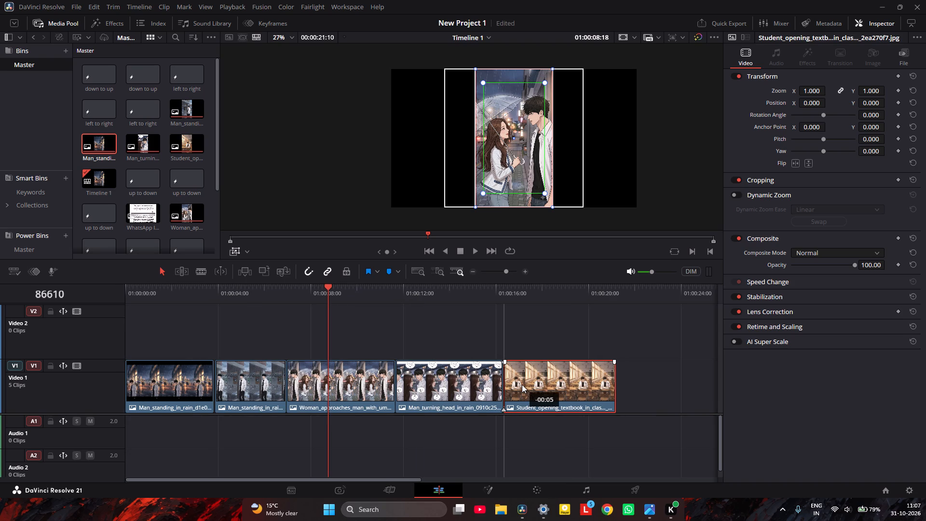
pyautogui.moveTo(522, 384); pyautogui.dragTo(521, 384)
# Place the zoom In preset from the Master power bin on Video 2 at the start of the timeline.
pyautogui.moveTo(329, 314); pyautogui.dragTo(99, 311)
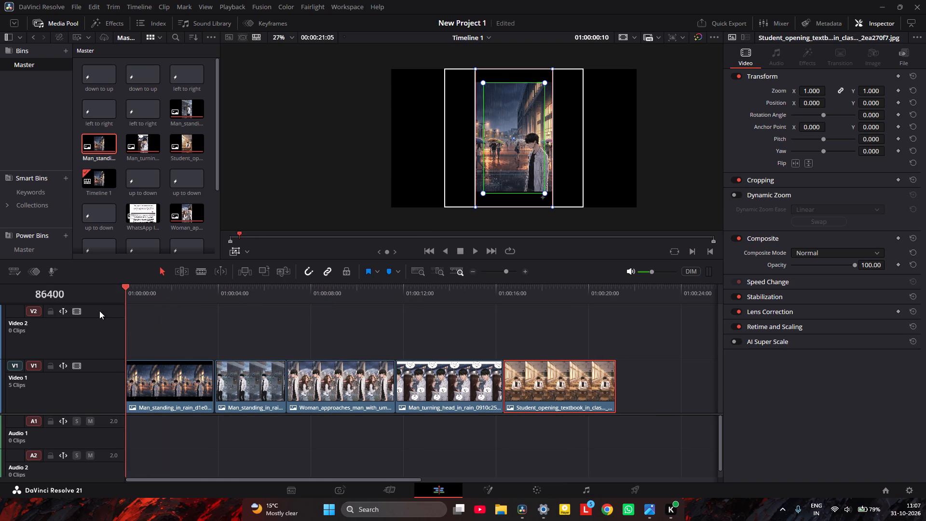
pyautogui.moveTo(99, 311); pyautogui.dragTo(97, 311)
pyautogui.click(37, 246)
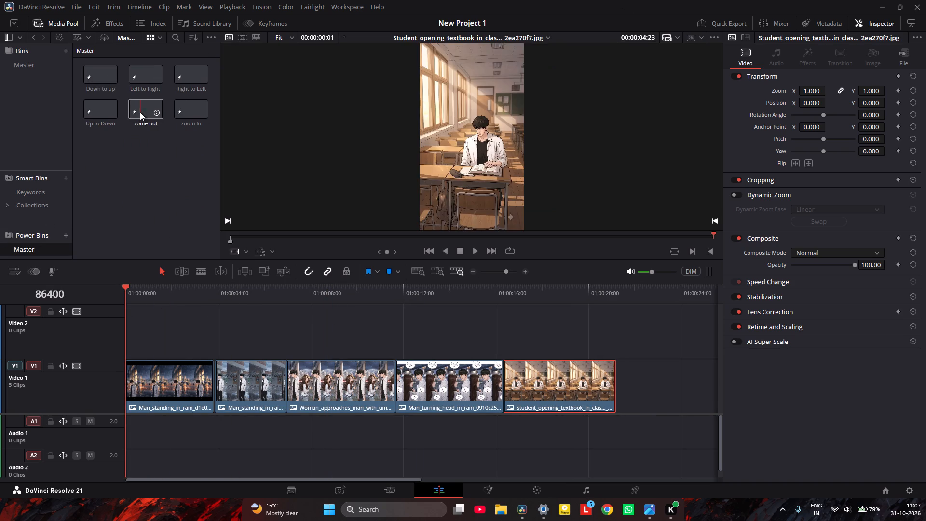
pyautogui.moveTo(192, 111); pyautogui.dragTo(149, 331)
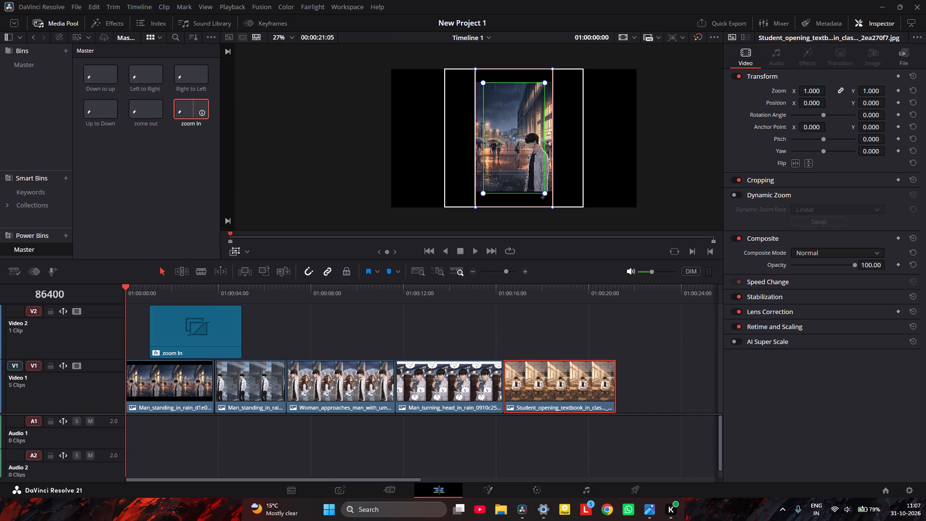
pyautogui.moveTo(149, 331); pyautogui.dragTo(126, 341)
# Shorten the end of the first Man_standing clip by about 01:05 and shift the four following Video 1 clips earlier to close the gap.
pyautogui.moveTo(213, 378); pyautogui.dragTo(186, 379)
pyautogui.moveTo(231, 378); pyautogui.dragTo(207, 382)
pyautogui.moveTo(303, 387); pyautogui.dragTo(280, 389)
pyautogui.moveTo(425, 391); pyautogui.dragTo(398, 391)
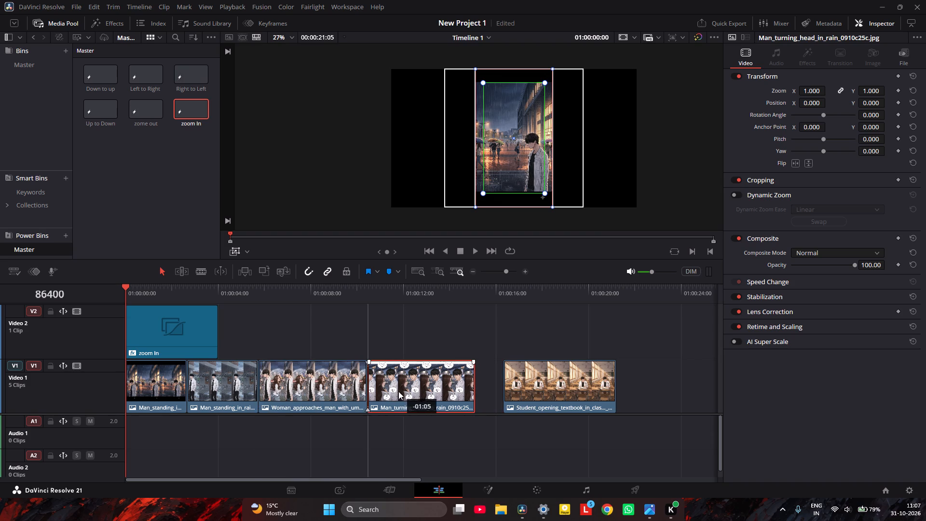
pyautogui.moveTo(398, 391); pyautogui.dragTo(398, 392)
pyautogui.moveTo(587, 394); pyautogui.dragTo(560, 398)
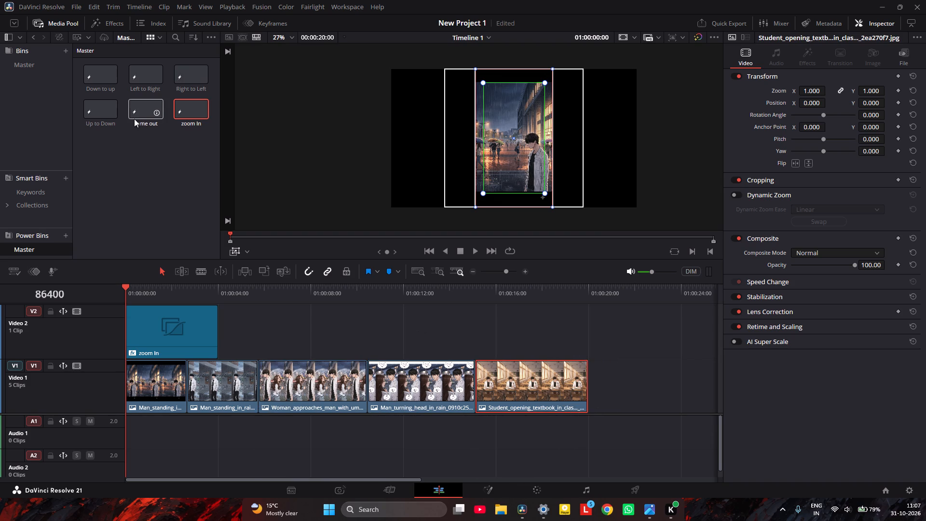
# Add the zome out, Up to Down, Down to up and Left to Right presets end to end on Video 2 after zoom In.
pyautogui.moveTo(136, 117); pyautogui.dragTo(216, 333)
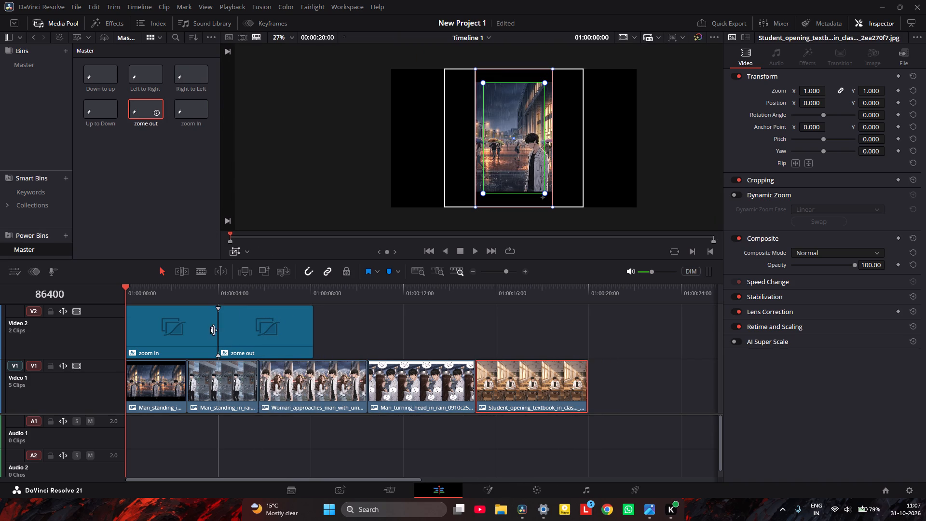
pyautogui.moveTo(95, 110); pyautogui.dragTo(326, 328)
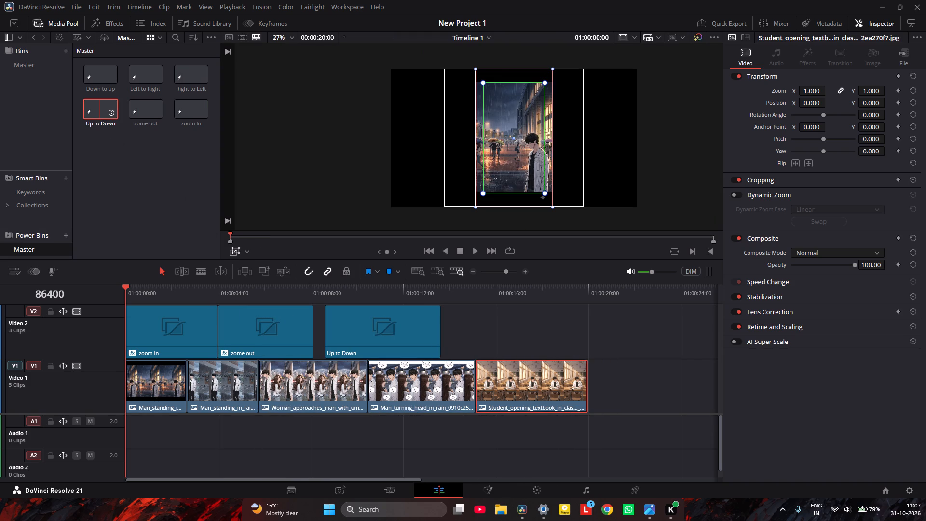
pyautogui.moveTo(326, 328); pyautogui.dragTo(309, 334)
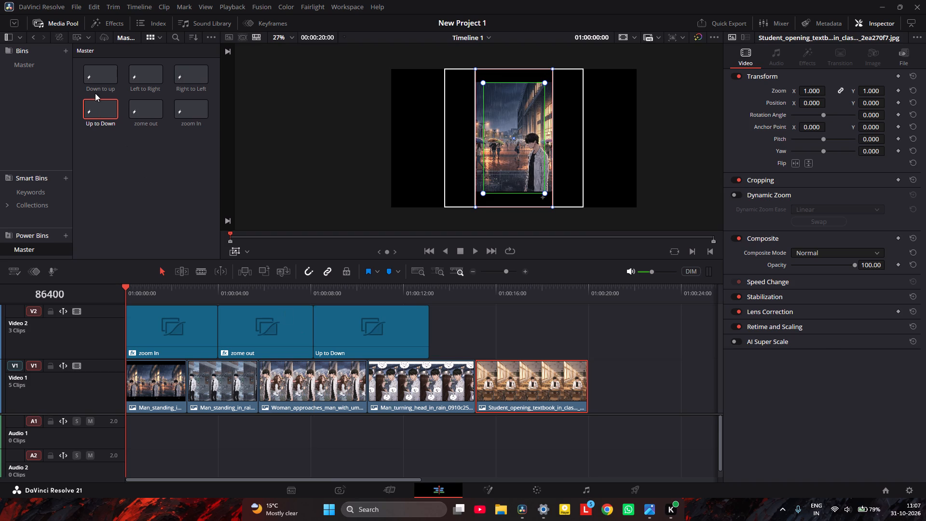
pyautogui.moveTo(96, 78); pyautogui.dragTo(433, 319)
pyautogui.moveTo(136, 78); pyautogui.dragTo(550, 326)
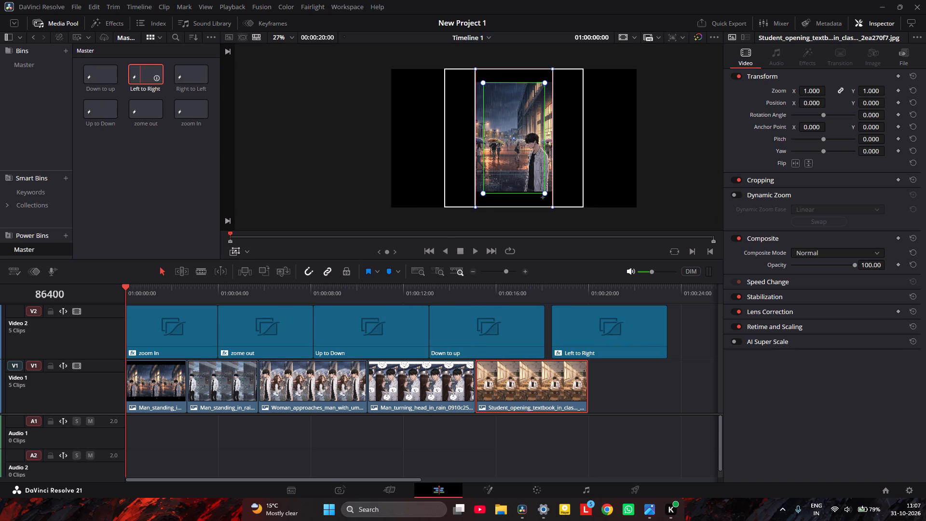
pyautogui.moveTo(550, 326); pyautogui.dragTo(540, 328)
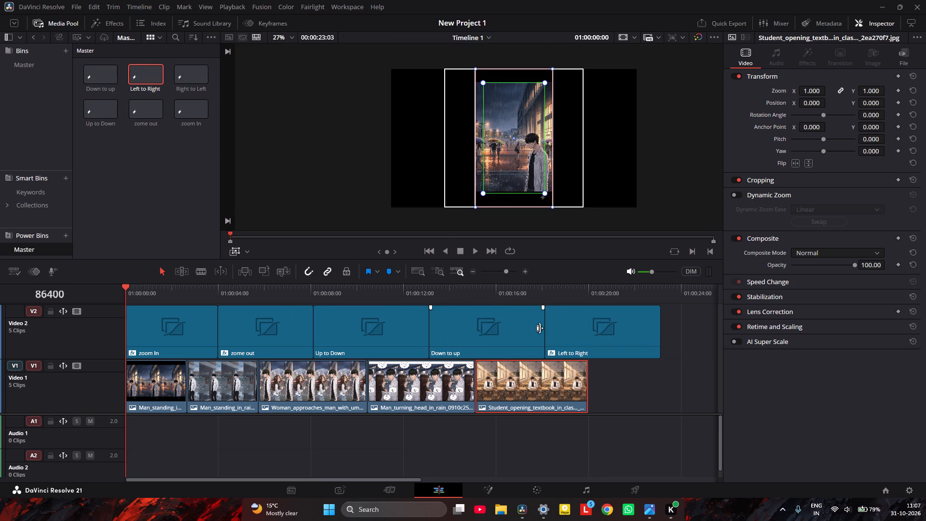
# Play back the sequence full screen, and replay the opening images to check the preset movements on them.
pyautogui.hotkey('ctrl', 'f')
pyautogui.press('space')
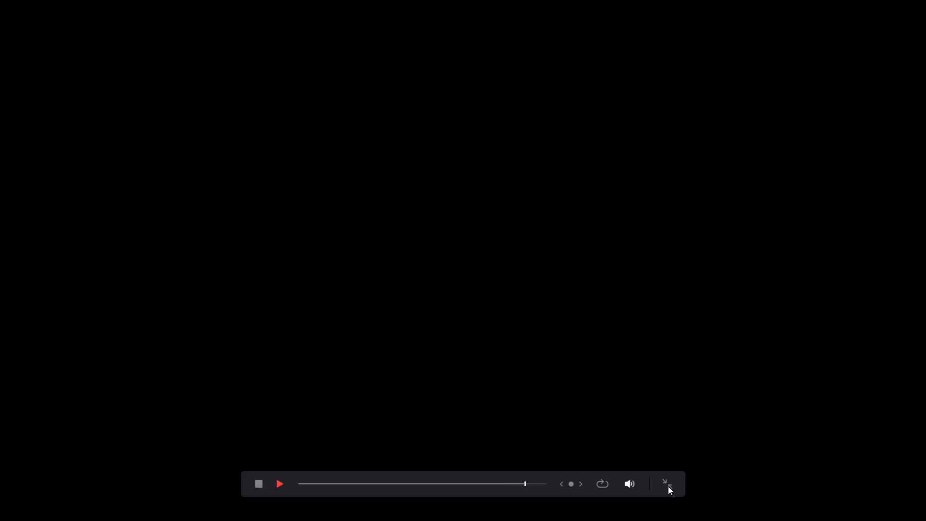
pyautogui.click(667, 486)
pyautogui.press('space')
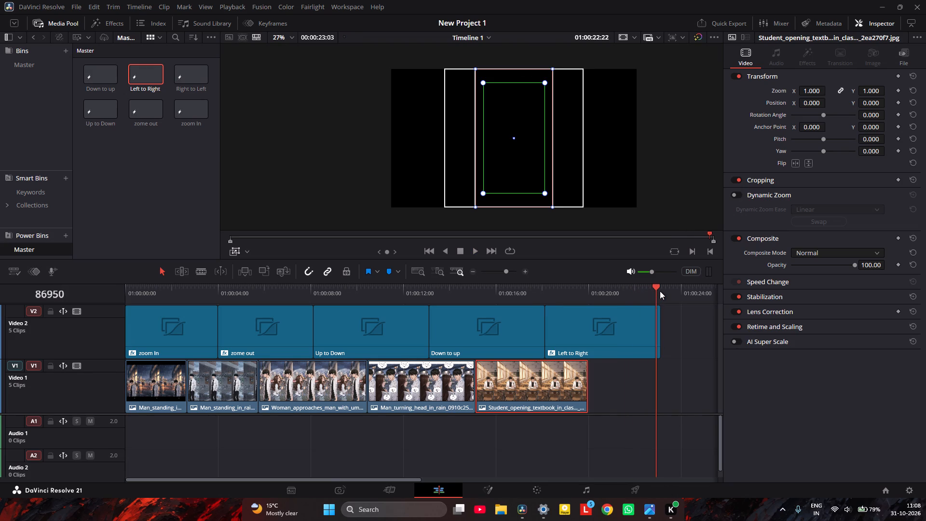
pyautogui.moveTo(651, 291); pyautogui.dragTo(165, 302)
pyautogui.press('space')
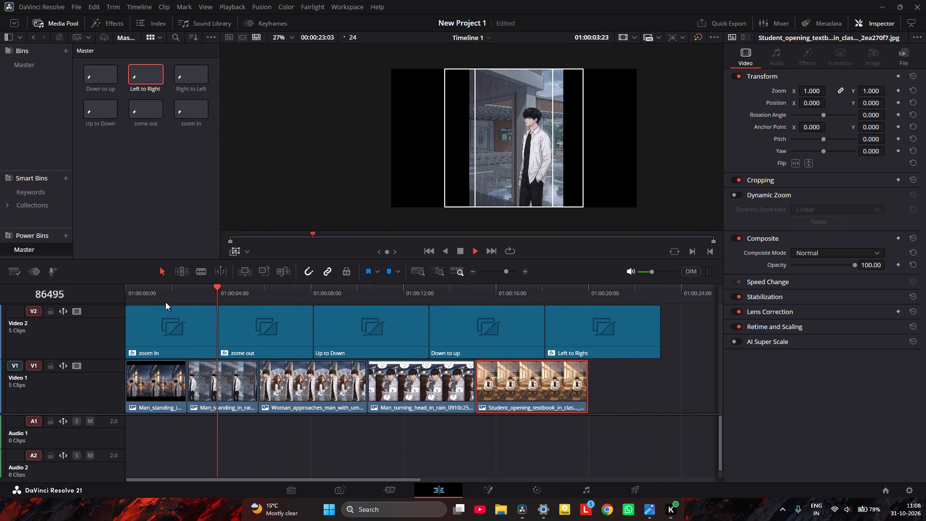
pyautogui.press('space')
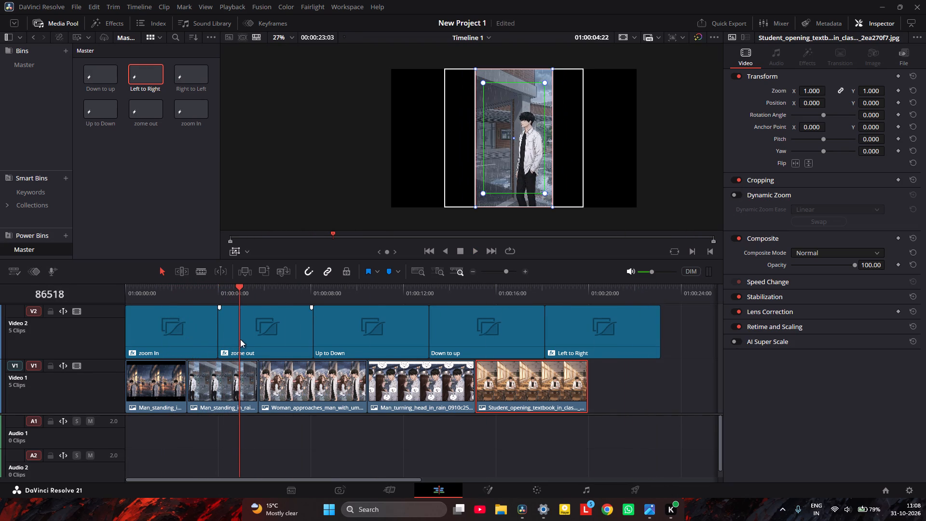
# Reorder the Video 2 effects so Up to Down comes before zome out, and extend zome out to the end of Woman_approaches.
pyautogui.moveTo(248, 334); pyautogui.dragTo(281, 342)
pyautogui.moveTo(358, 337); pyautogui.dragTo(232, 338)
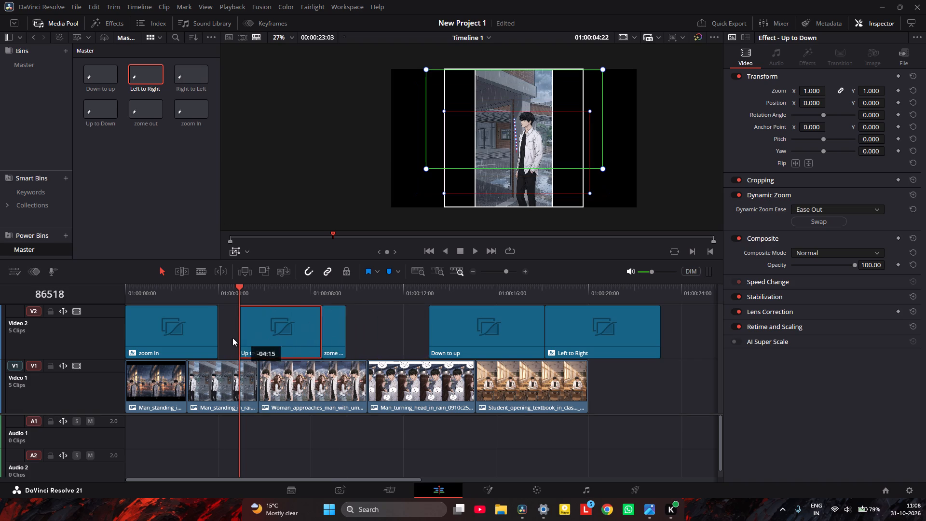
pyautogui.moveTo(232, 338); pyautogui.dragTo(218, 336)
pyautogui.moveTo(304, 339); pyautogui.dragTo(306, 346)
pyautogui.moveTo(344, 342); pyautogui.dragTo(360, 344)
# Move Down to up and Left to Right earlier on Video 2, adjusting effect edges so they follow zome out without gaps.
pyautogui.moveTo(484, 347); pyautogui.dragTo(442, 353)
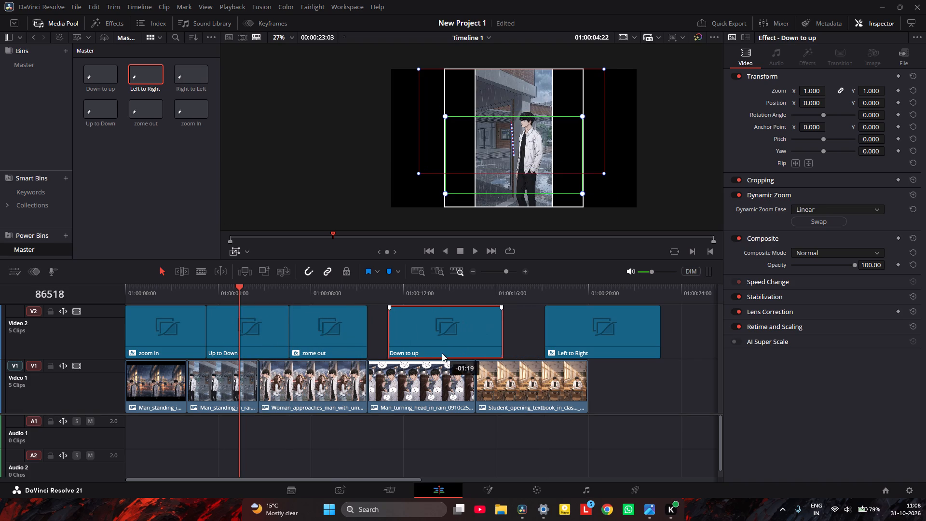
pyautogui.moveTo(442, 353); pyautogui.dragTo(425, 356)
pyautogui.moveTo(574, 344); pyautogui.dragTo(521, 349)
pyautogui.moveTo(473, 340); pyautogui.dragTo(481, 341)
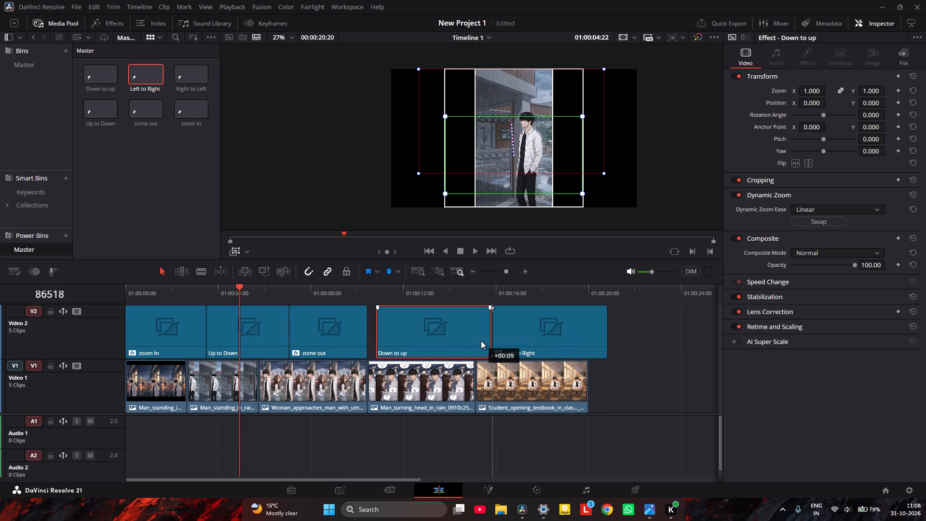
pyautogui.moveTo(481, 341); pyautogui.dragTo(479, 341)
pyautogui.moveTo(367, 339); pyautogui.dragTo(383, 342)
pyautogui.moveTo(406, 342); pyautogui.dragTo(433, 346)
pyautogui.moveTo(375, 340); pyautogui.dragTo(380, 342)
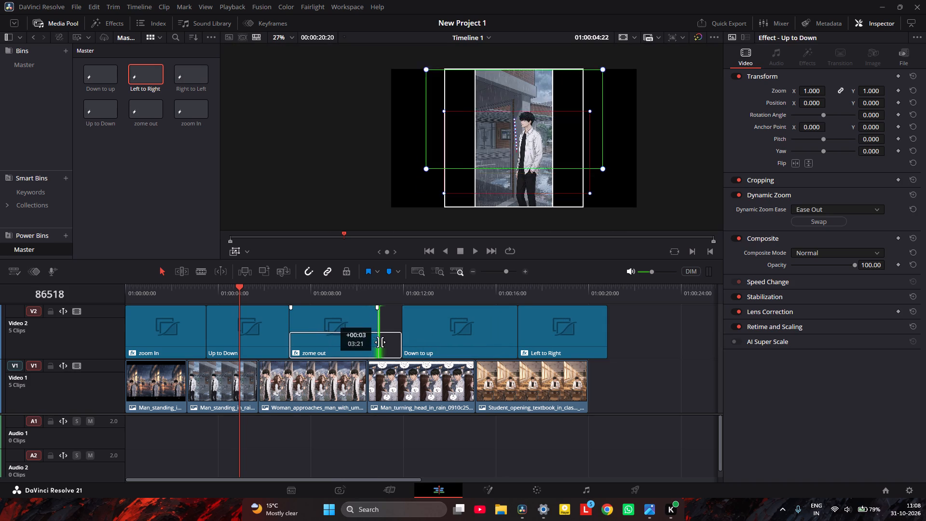
pyautogui.moveTo(380, 342); pyautogui.dragTo(384, 342)
pyautogui.moveTo(434, 342); pyautogui.dragTo(417, 343)
pyautogui.moveTo(523, 343); pyautogui.dragTo(508, 345)
# Play the whole sequence full screen from the start to review the rearranged zoom and pan effects.
pyautogui.hotkey('ctrl', 'f')
pyautogui.press('space')
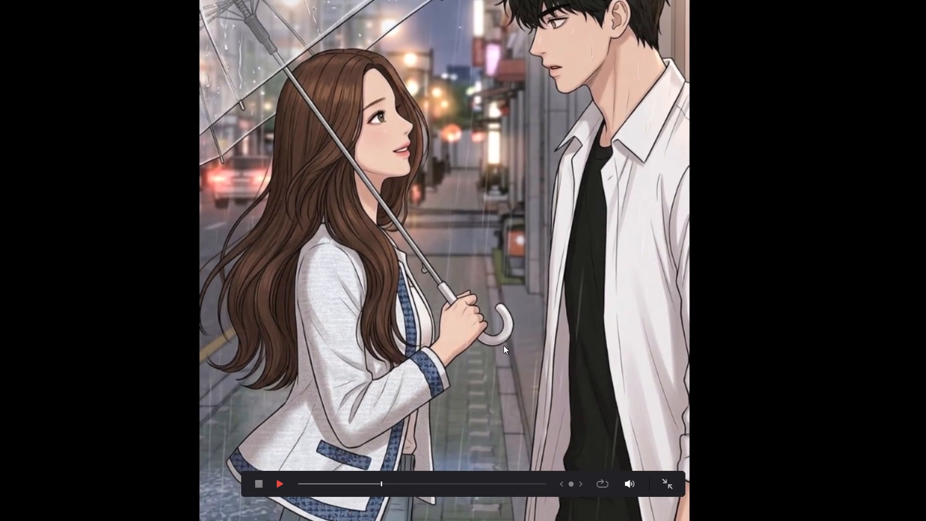
pyautogui.moveTo(389, 481); pyautogui.dragTo(286, 471)
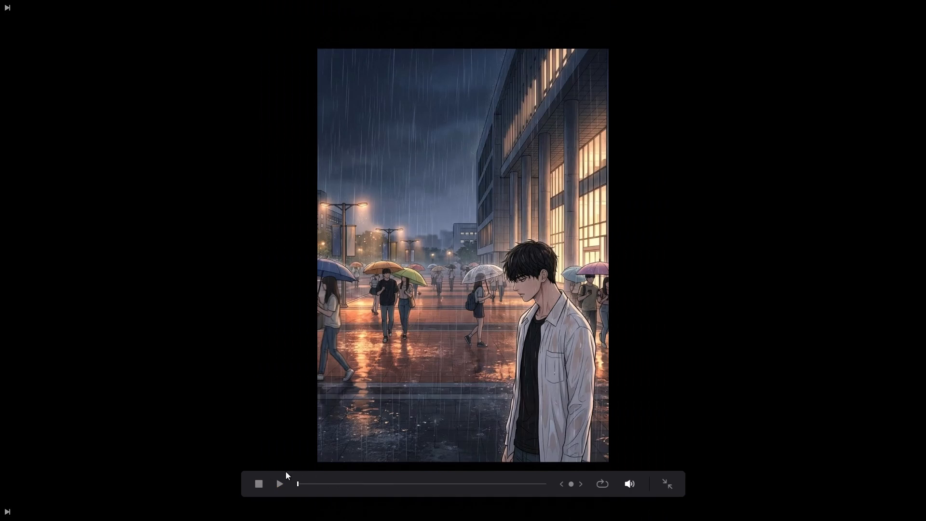
pyautogui.moveTo(286, 471); pyautogui.dragTo(257, 469)
pyautogui.press('space')
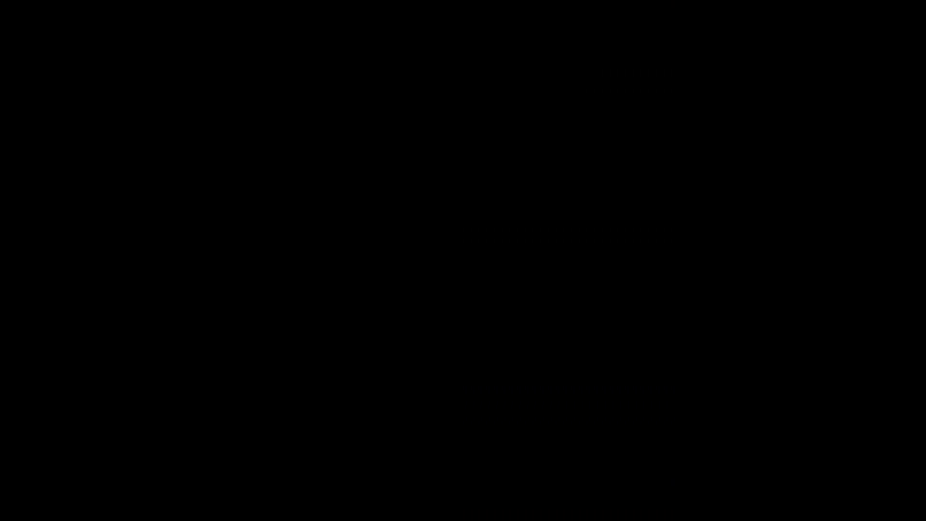
pyautogui.press('space')
pyautogui.hotkey('ctrl', 'f')
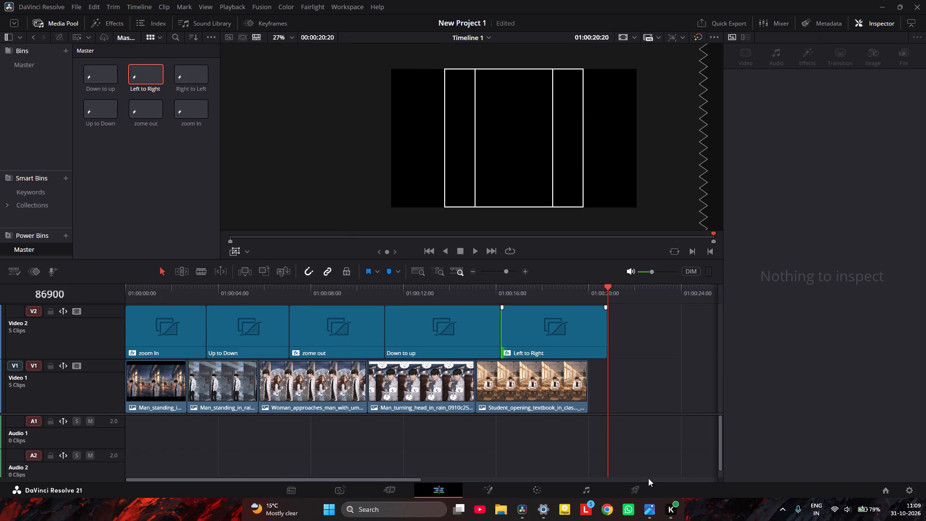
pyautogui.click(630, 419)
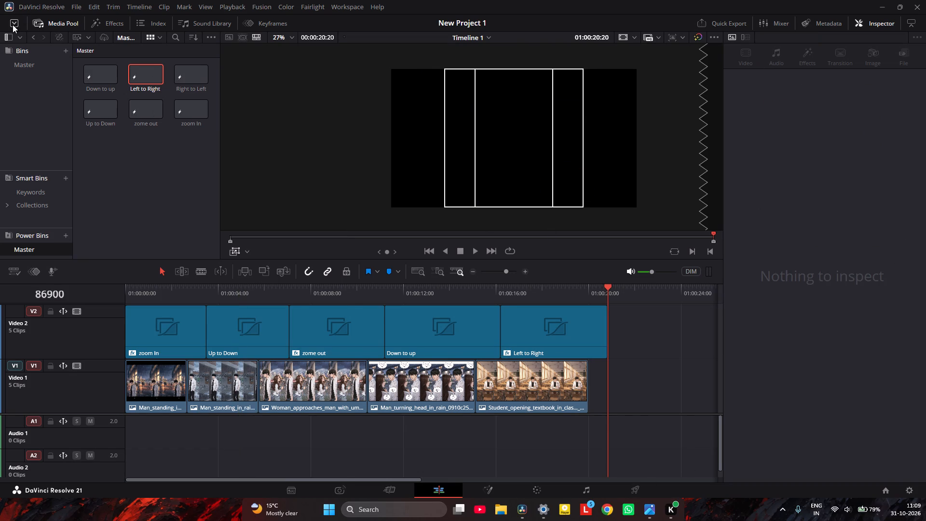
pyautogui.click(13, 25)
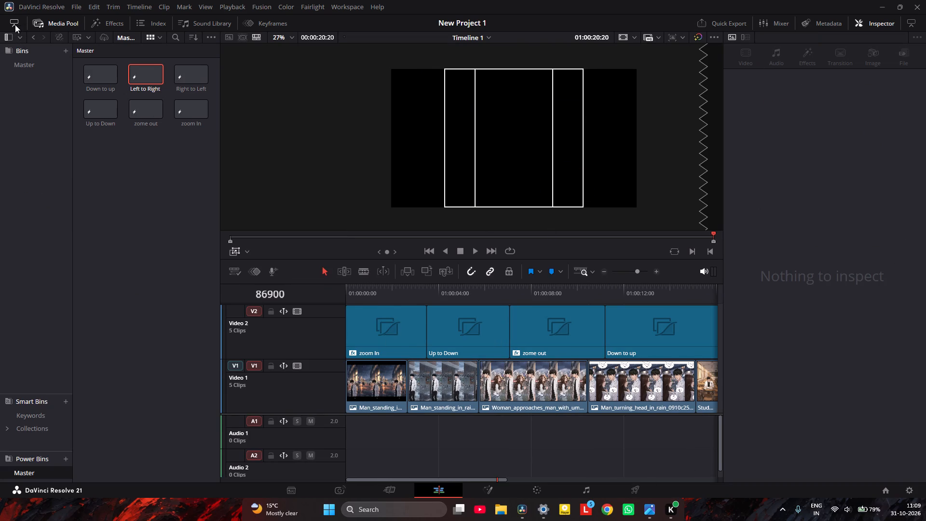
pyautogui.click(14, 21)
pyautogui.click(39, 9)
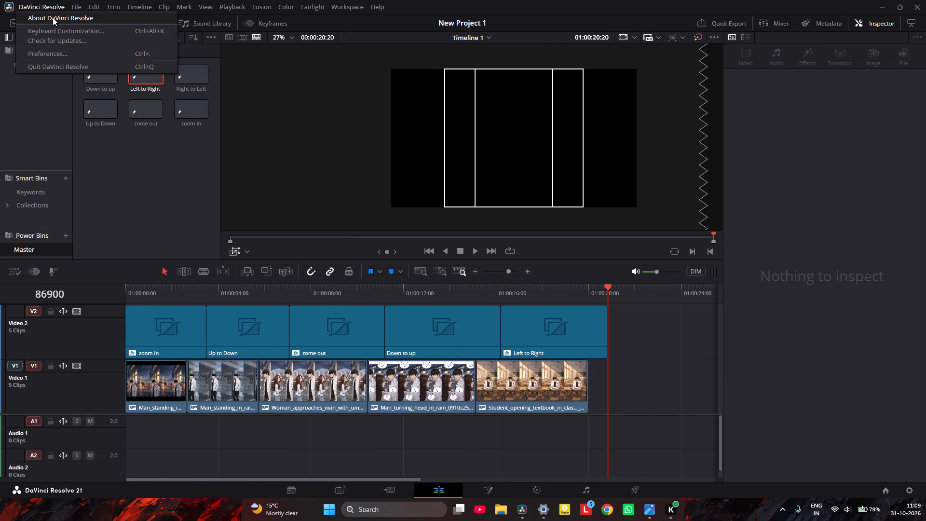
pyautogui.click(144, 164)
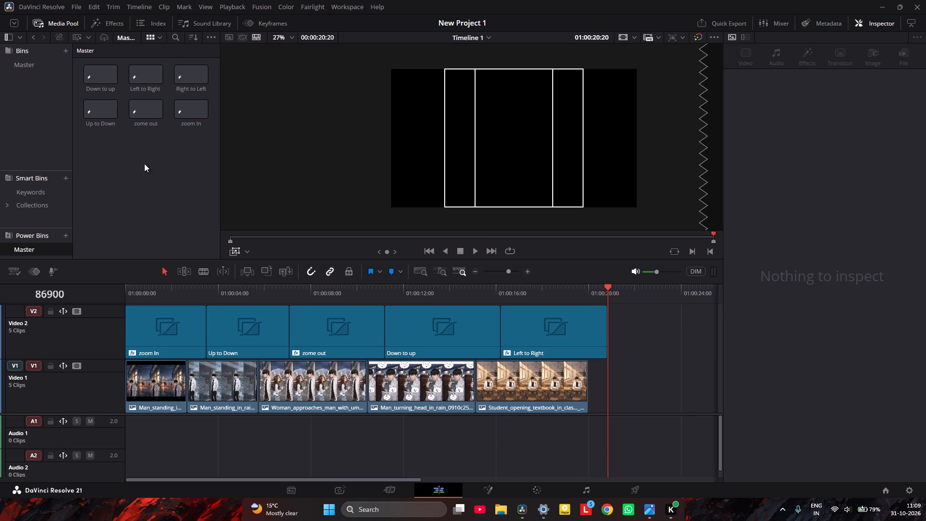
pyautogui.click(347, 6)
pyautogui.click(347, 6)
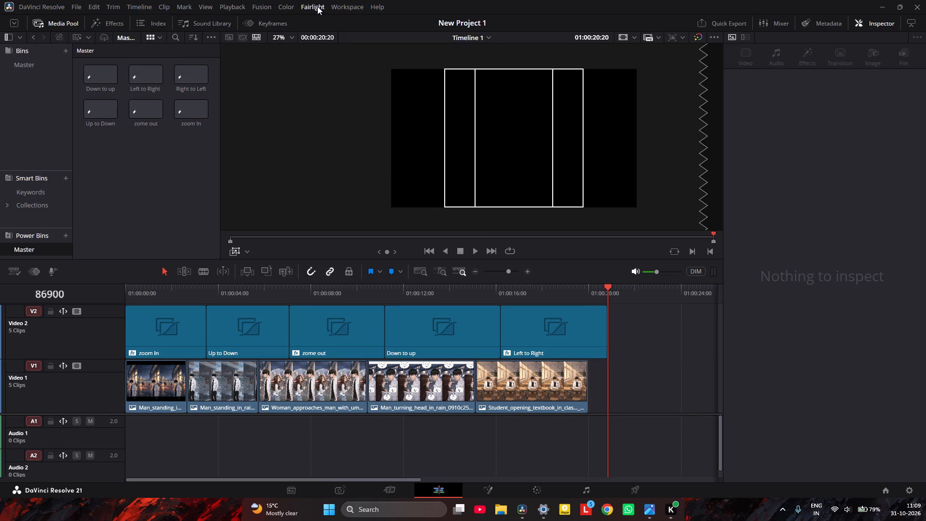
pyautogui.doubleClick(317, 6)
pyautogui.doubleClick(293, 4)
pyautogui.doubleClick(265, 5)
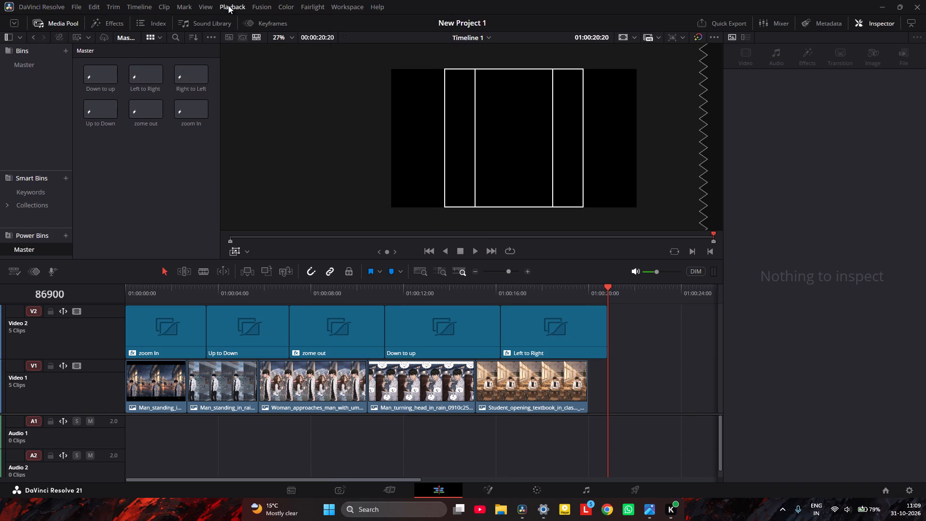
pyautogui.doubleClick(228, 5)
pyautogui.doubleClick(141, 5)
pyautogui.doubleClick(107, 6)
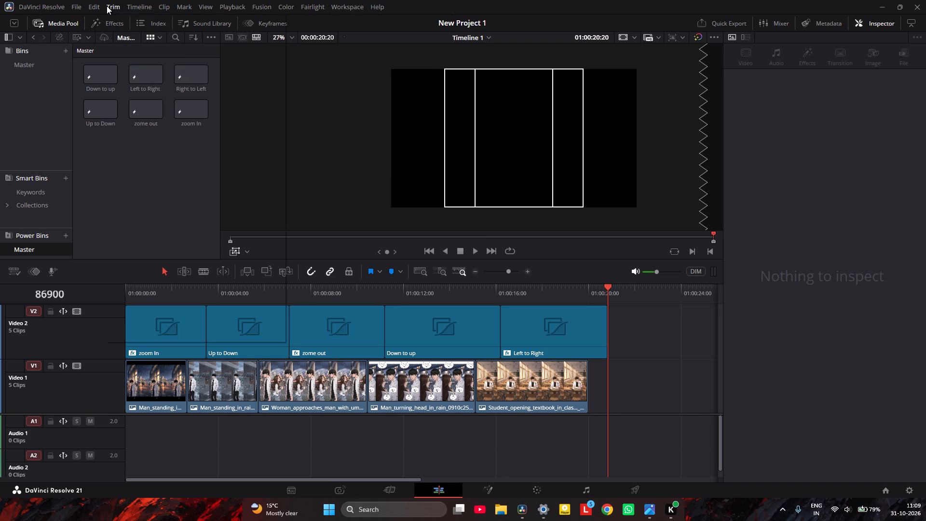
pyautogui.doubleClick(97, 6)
# Create a new project and show the Master power bin to check that the saved presets are available there.
pyautogui.click(79, 7)
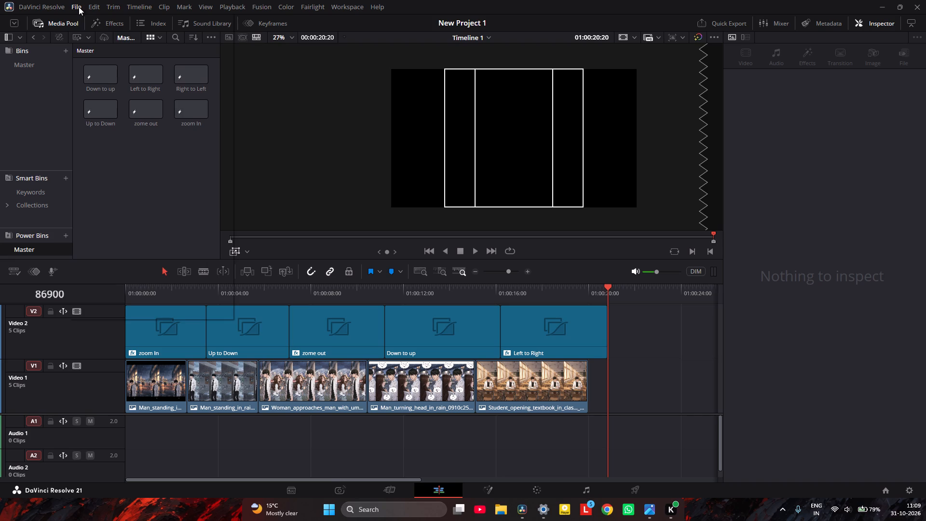
pyautogui.click(93, 17)
pyautogui.click(547, 290)
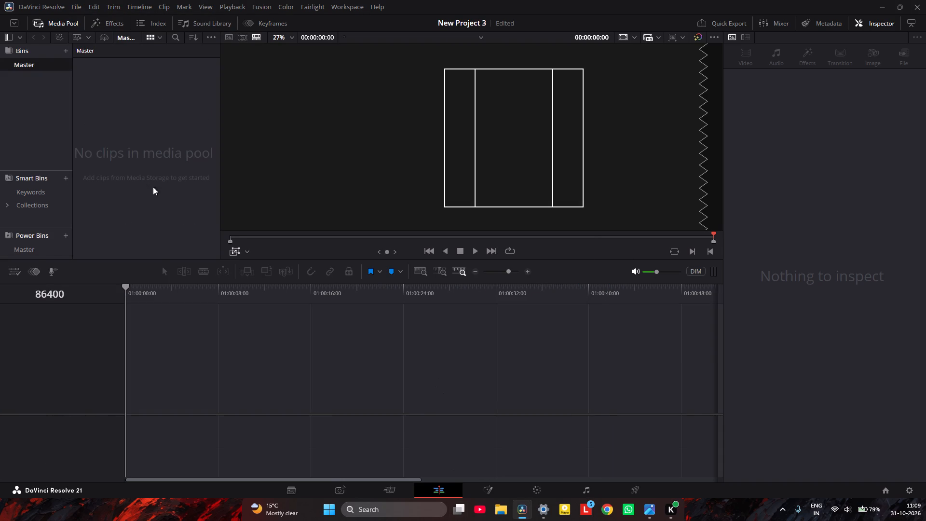
pyautogui.click(35, 249)
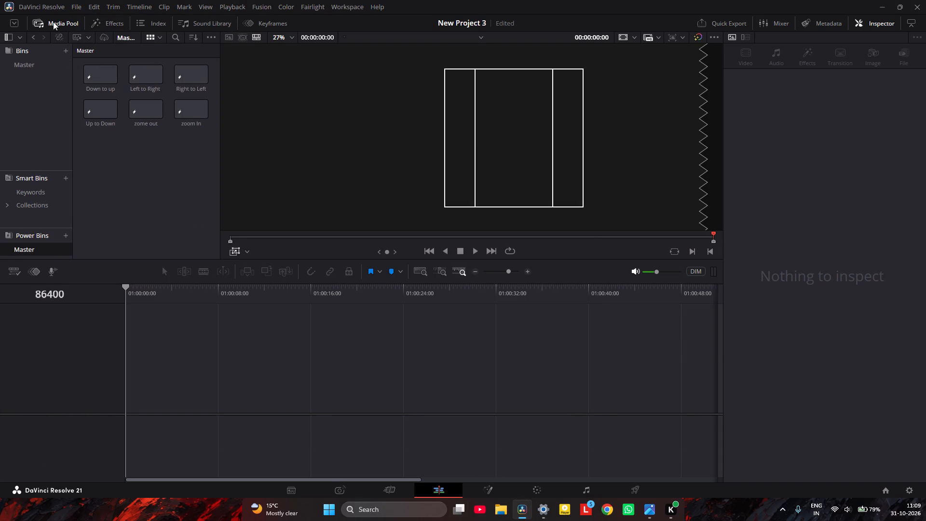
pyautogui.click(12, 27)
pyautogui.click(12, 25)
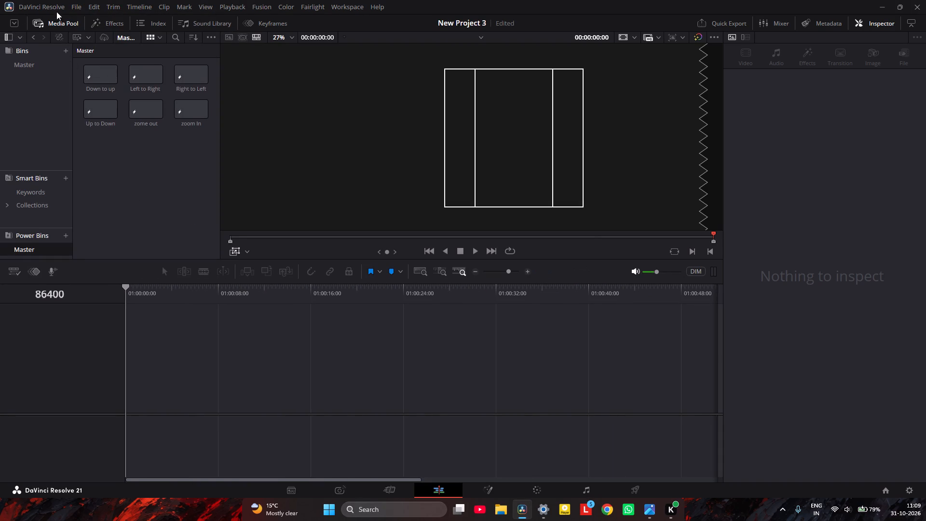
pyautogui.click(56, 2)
# Close DaVinci Resolve.
pyautogui.click(924, 4)
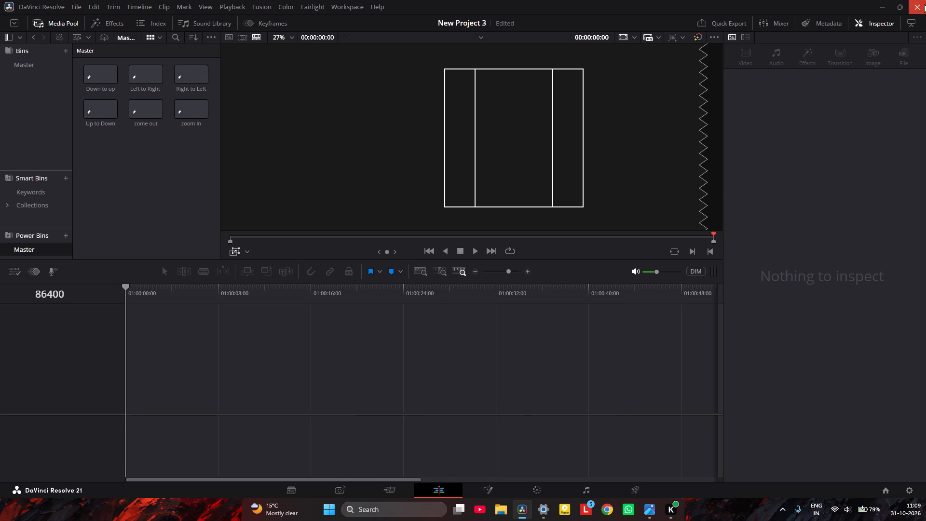
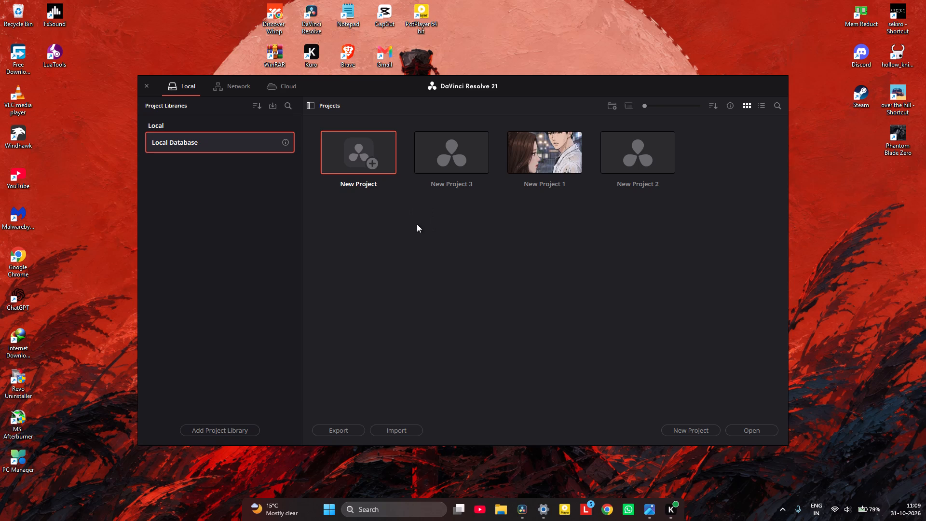
# Delete the projects New Project 3 and New Project 2 from the Local Database library.
pyautogui.moveTo(430, 252); pyautogui.dragTo(453, 205)
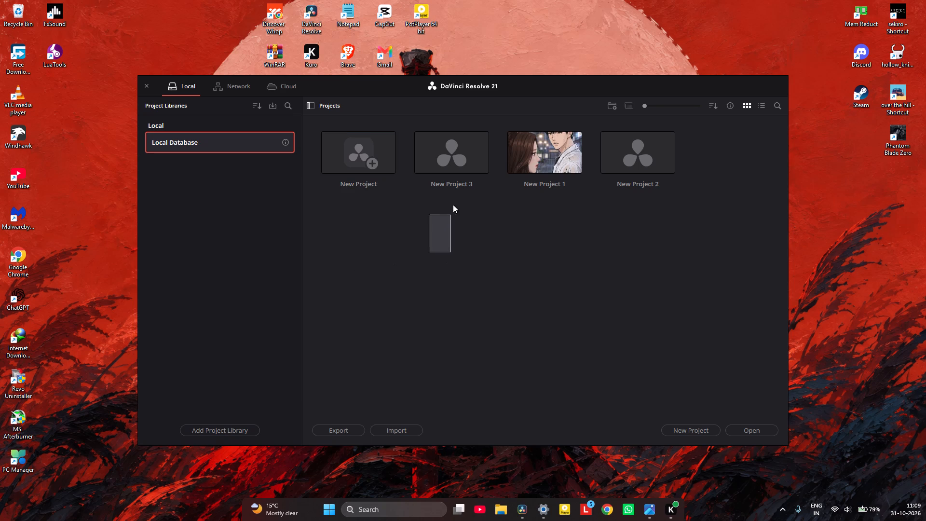
pyautogui.moveTo(453, 205); pyautogui.dragTo(455, 169)
pyautogui.press('Delete')
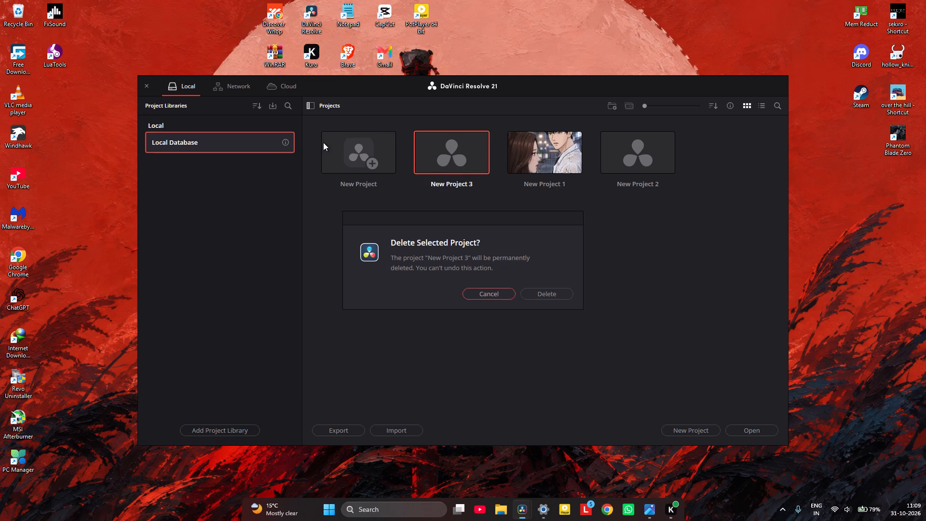
pyautogui.click(541, 293)
pyautogui.moveTo(555, 179); pyautogui.dragTo(555, 178)
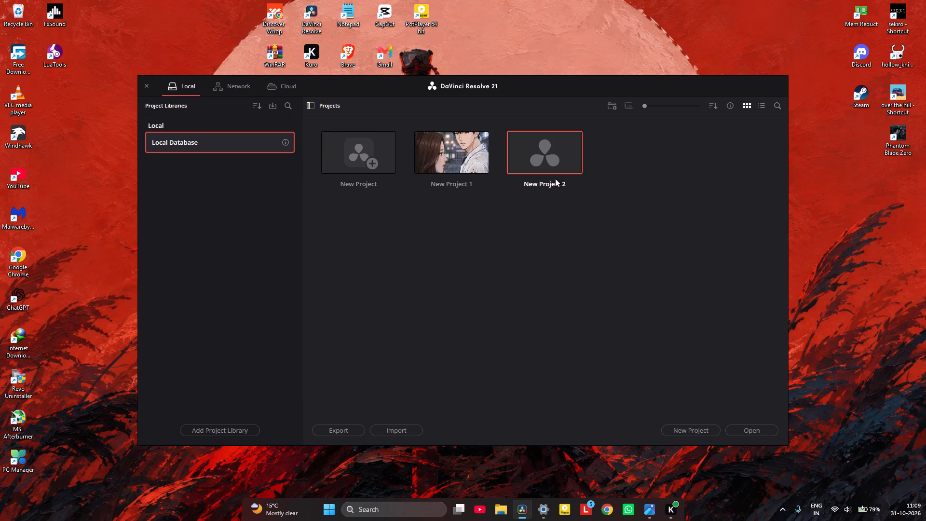
pyautogui.moveTo(555, 178); pyautogui.dragTo(550, 190)
pyautogui.moveTo(560, 260); pyautogui.dragTo(561, 182)
pyautogui.press('Delete')
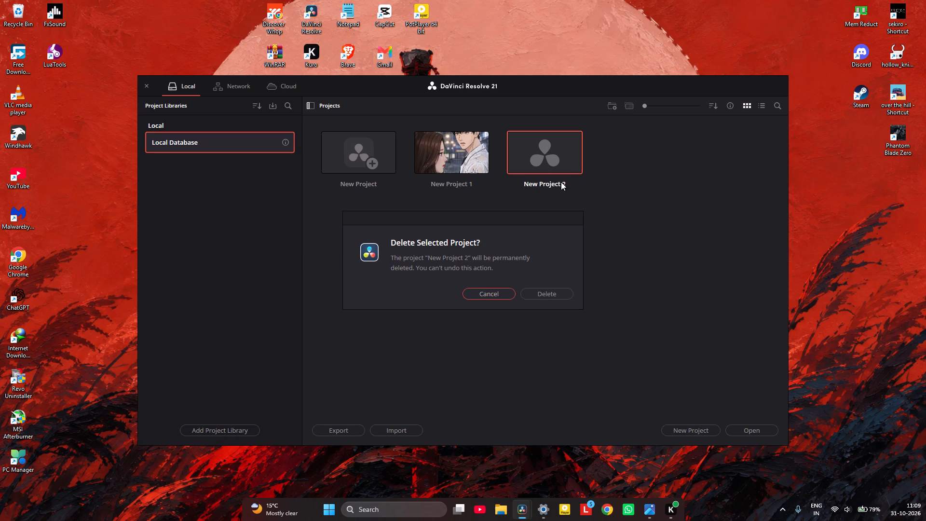
pyautogui.click(529, 288)
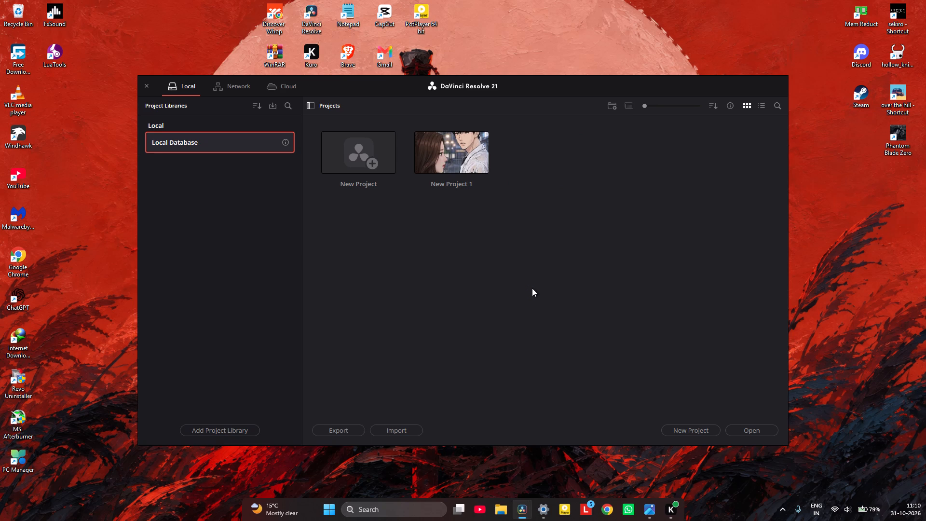
# Open the project New Project 1.
pyautogui.doubleClick(439, 147)
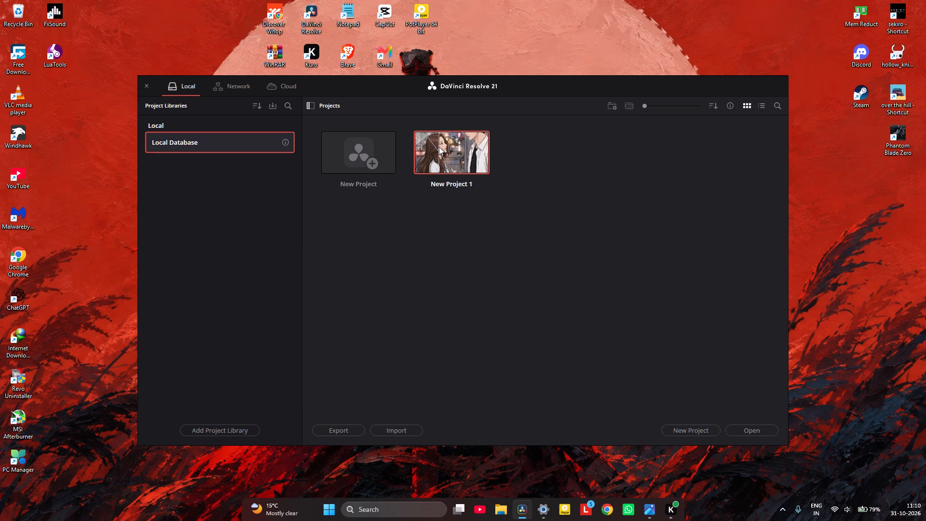
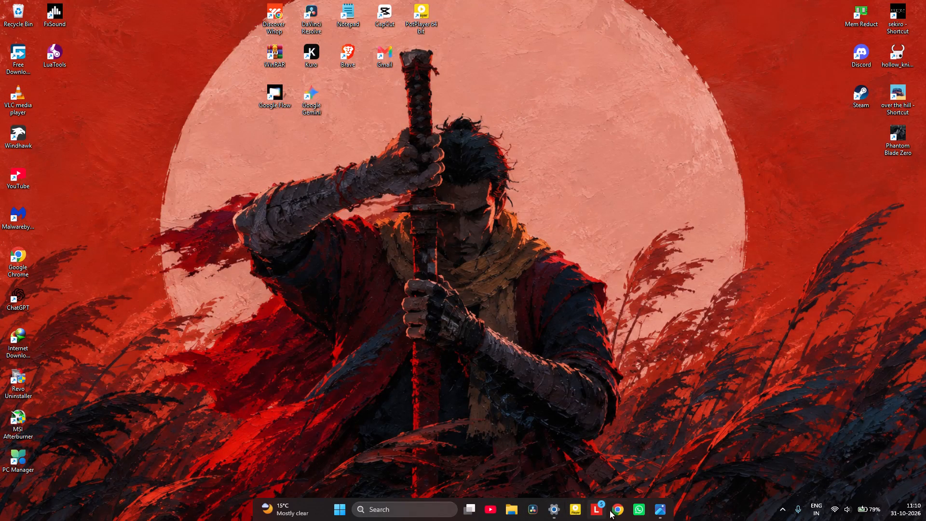
# Show the hidden background apps in the Windows system tray.
pyautogui.click(795, 510)
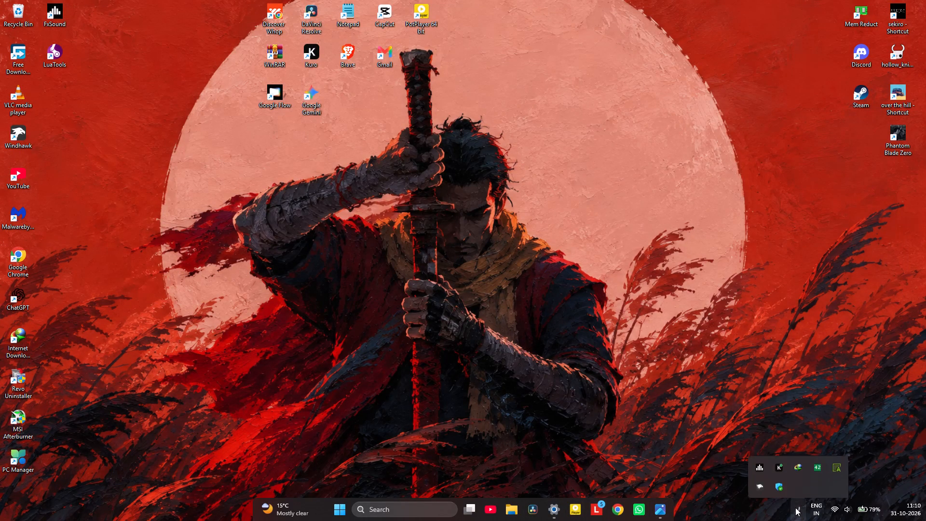